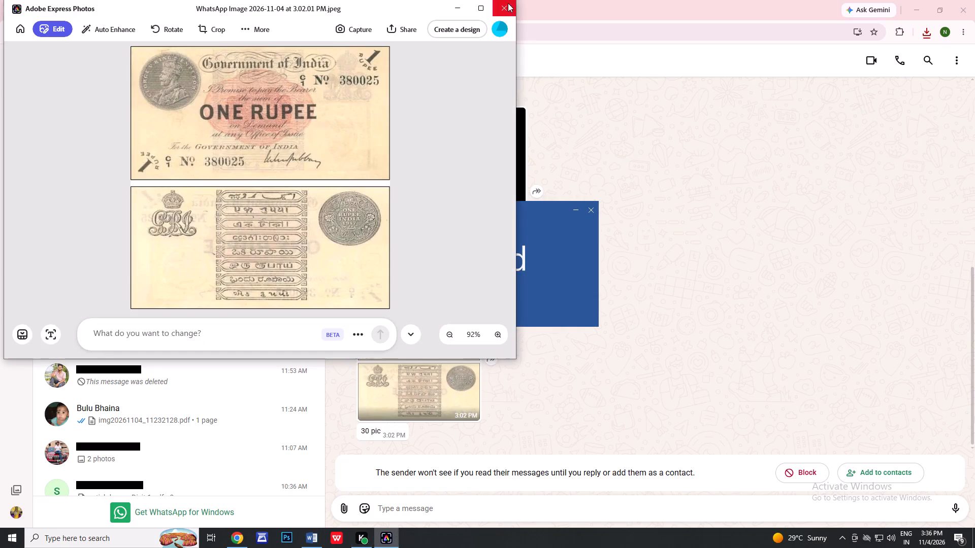
Close the one rupee banknote image open in the photo viewer.
{"action": "left_click", "coordinate": [505, 4]}
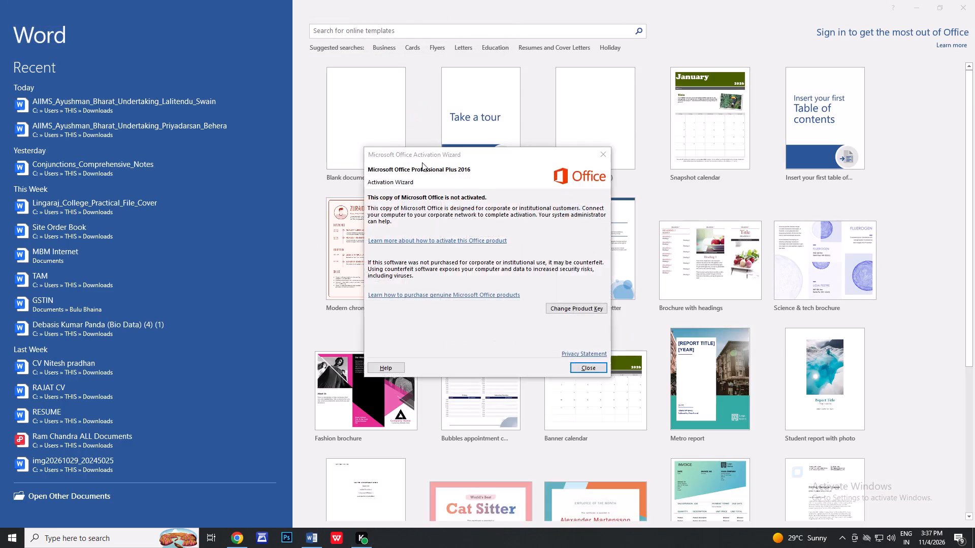
Dismiss the Office activation wizard and create a new blank document.
{"action": "left_click", "coordinate": [582, 366]}
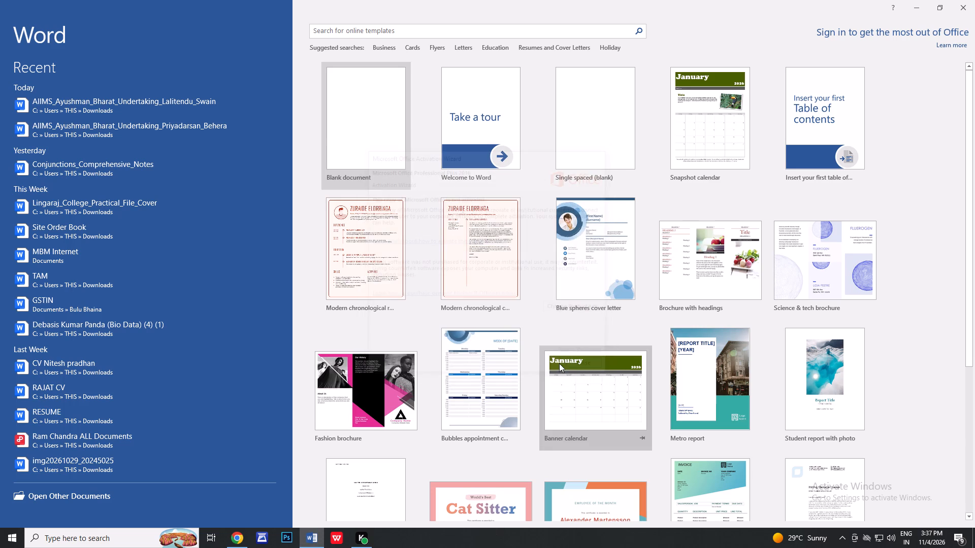
{"action": "left_click", "coordinate": [365, 120]}
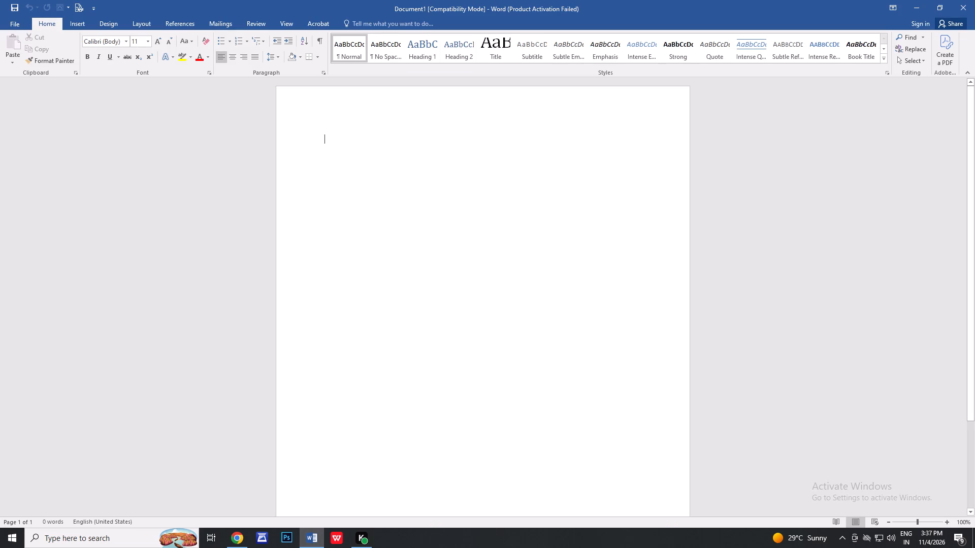
Change the blank document's paper size to the slightly narrower preset page format.
{"action": "scroll", "coordinate": [251, 120], "scroll_direction": "up", "scroll_amount": 1}
{"action": "left_click", "coordinate": [137, 14]}
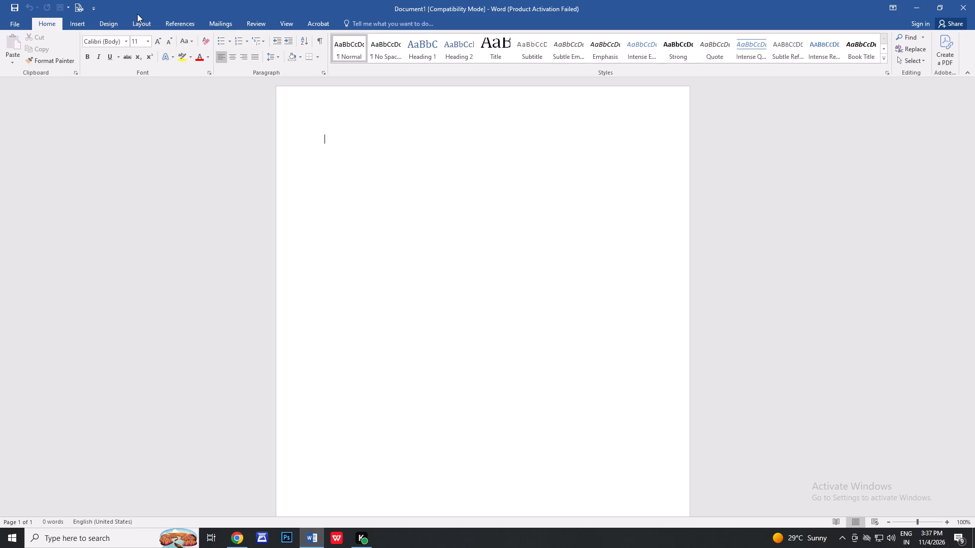
{"action": "left_click", "coordinate": [141, 25]}
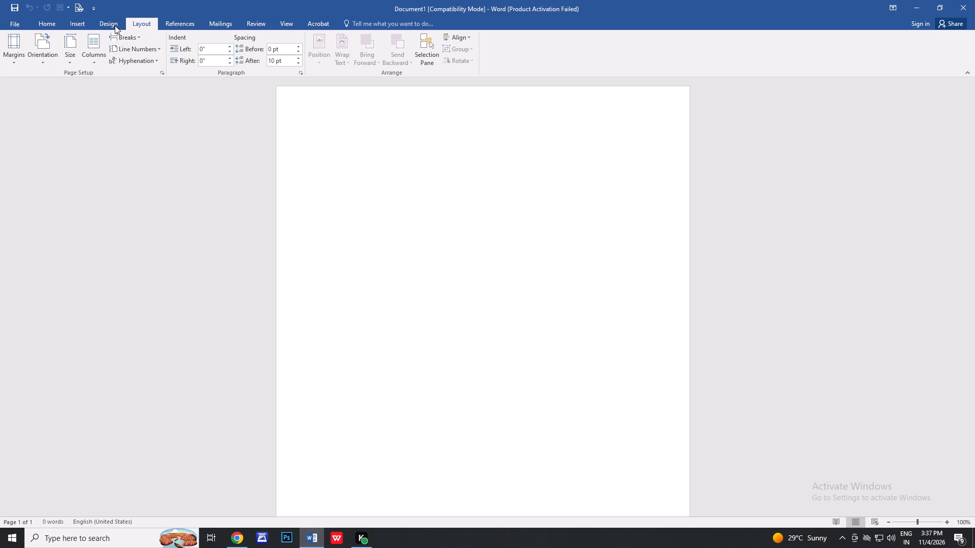
{"action": "left_click", "coordinate": [77, 53]}
{"action": "left_click", "coordinate": [94, 253]}
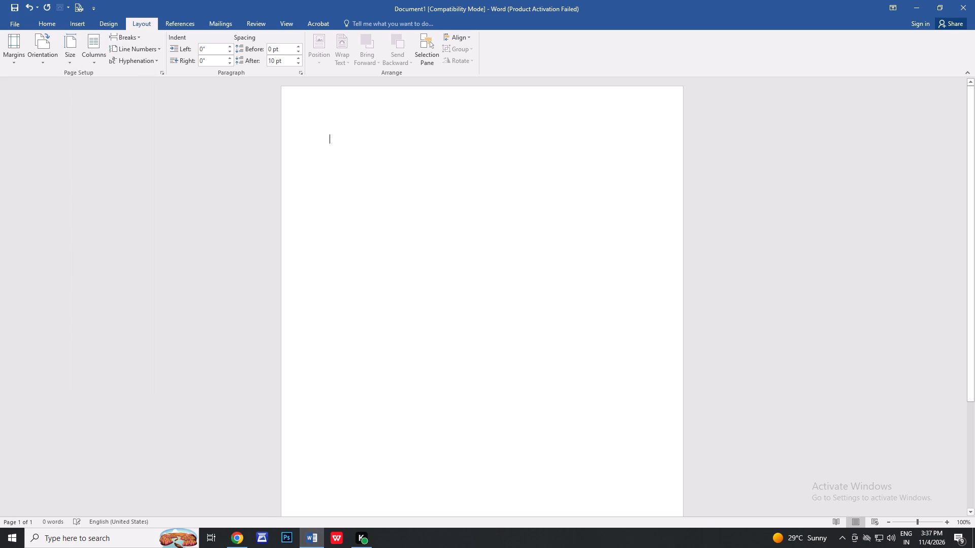
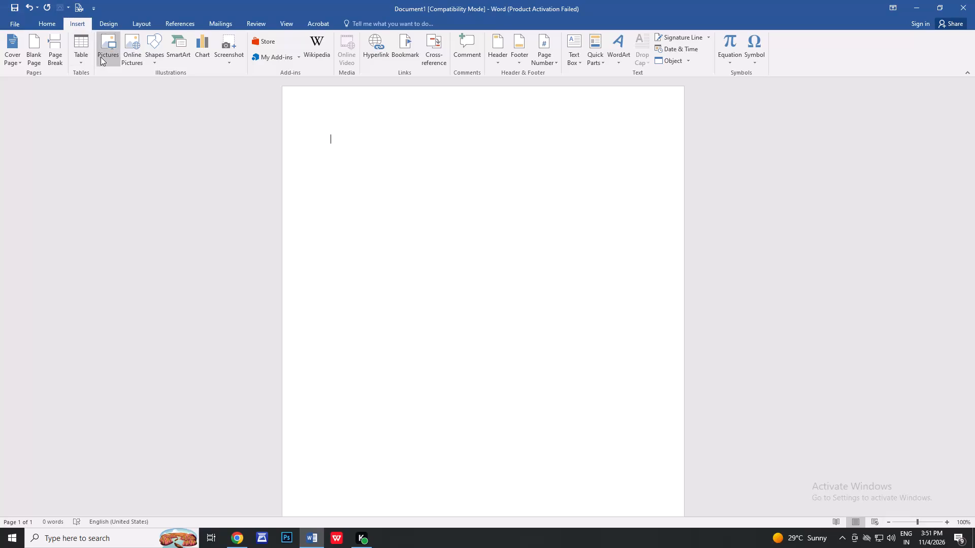
Start inserting a picture from this computer into the blank document, browsing to the Downloads folder.
{"action": "left_click", "coordinate": [101, 57]}
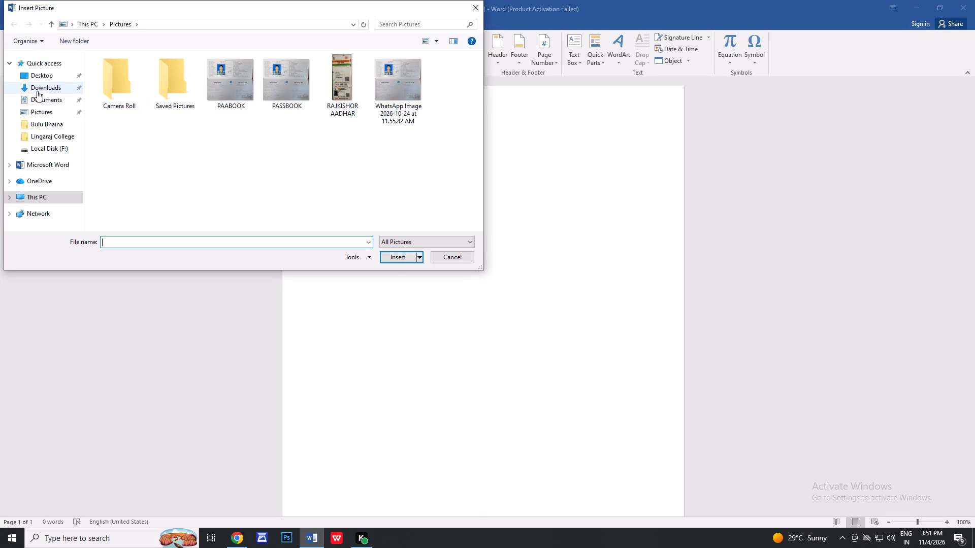
{"action": "left_click", "coordinate": [49, 85]}
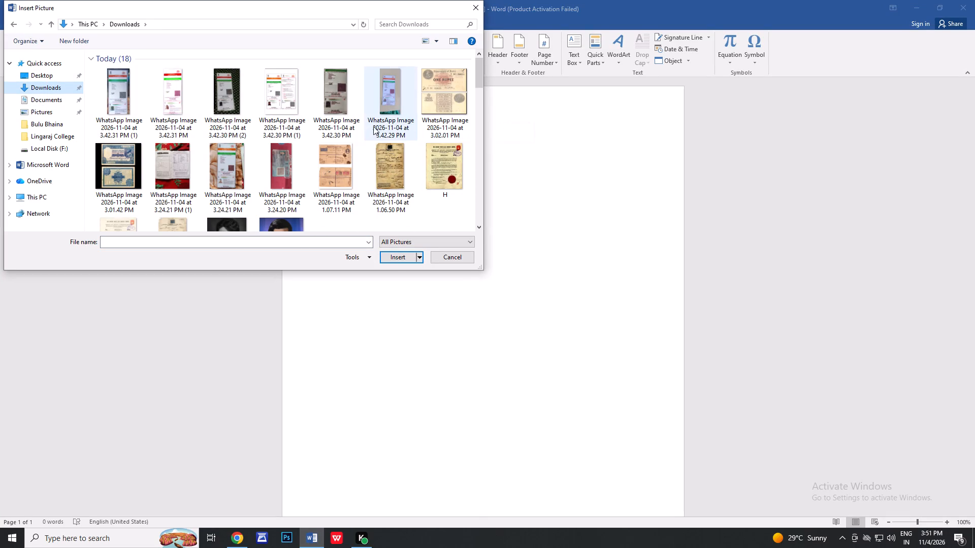
Insert the ten rupee banknote picture, WhatsApp Image 2026-11-04 at 3.01.42 PM, into the blank document.
{"action": "left_click", "coordinate": [96, 165]}
{"action": "left_click", "coordinate": [401, 259]}
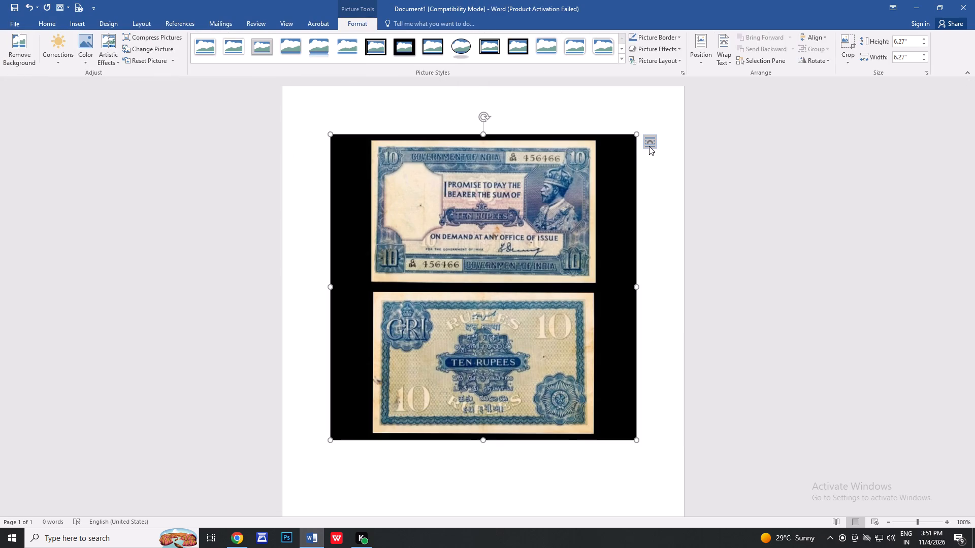
Cut the inserted ten rupee banknote picture from the page.
{"action": "right_click", "coordinate": [453, 300]}
{"action": "left_click", "coordinate": [472, 313]}
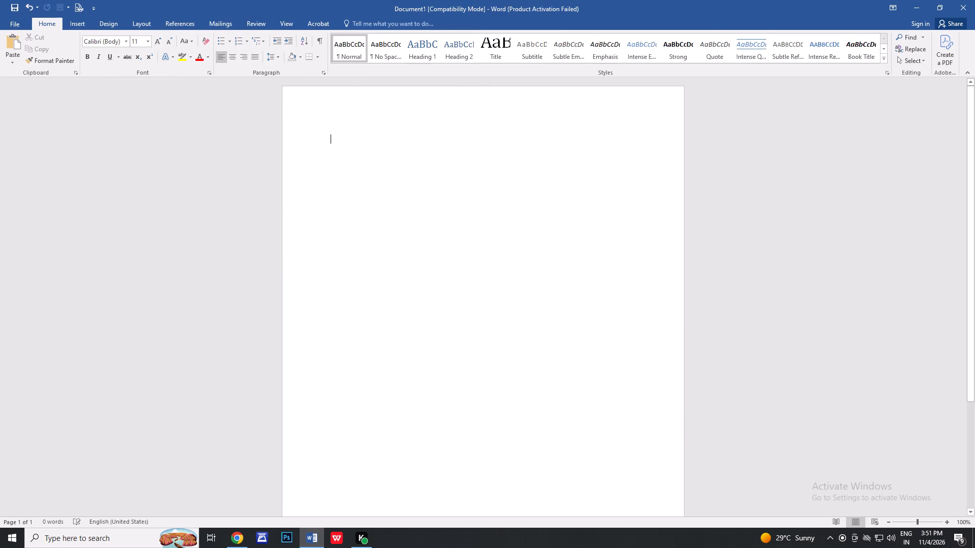
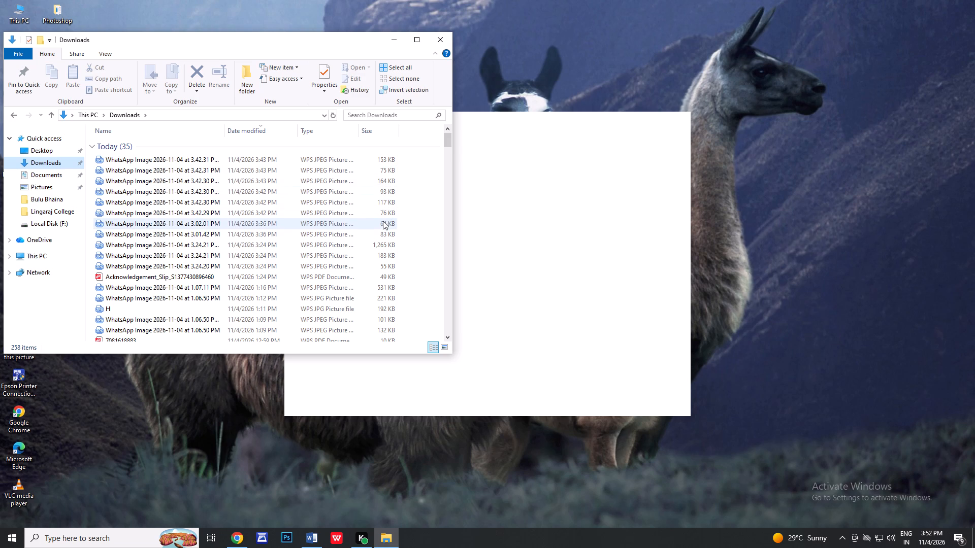
Open the WhatsApp image from 3.01.42 PM in the Downloads folder with Paint 3D.
{"action": "right_click", "coordinate": [329, 233]}
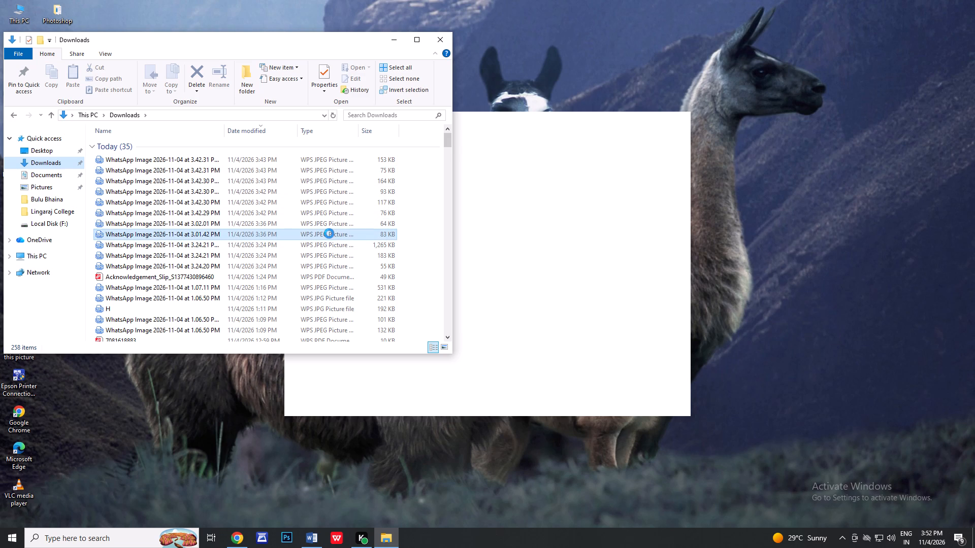
{"action": "left_click", "coordinate": [375, 328]}
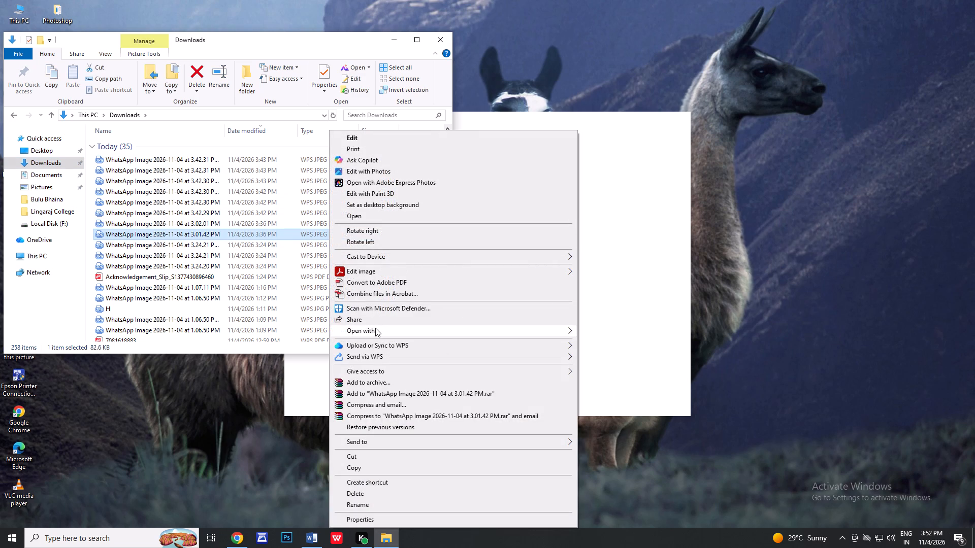
{"action": "left_click", "coordinate": [594, 362]}
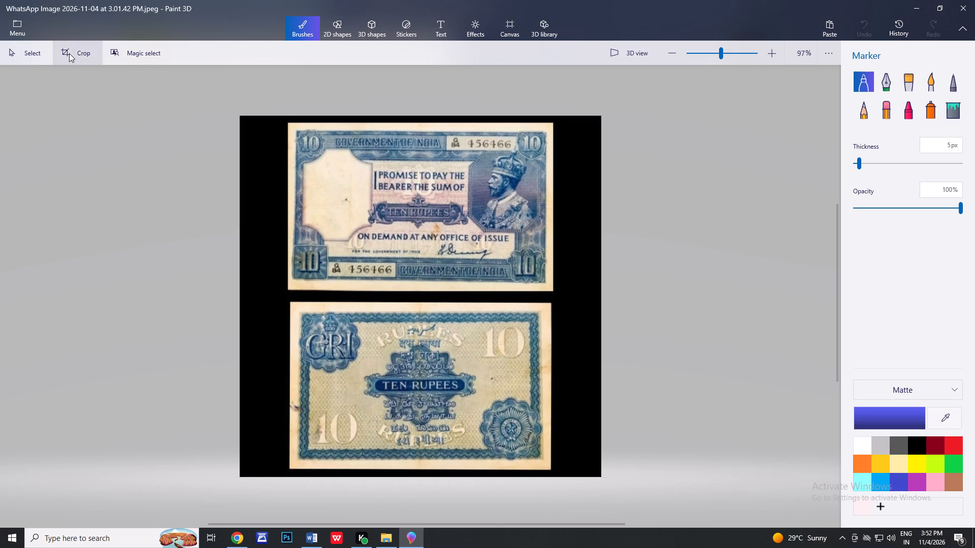
Crop the black border off the ten-rupee note image's bottom and left edges, framing about 638 by 718 px.
{"action": "left_click", "coordinate": [69, 53]}
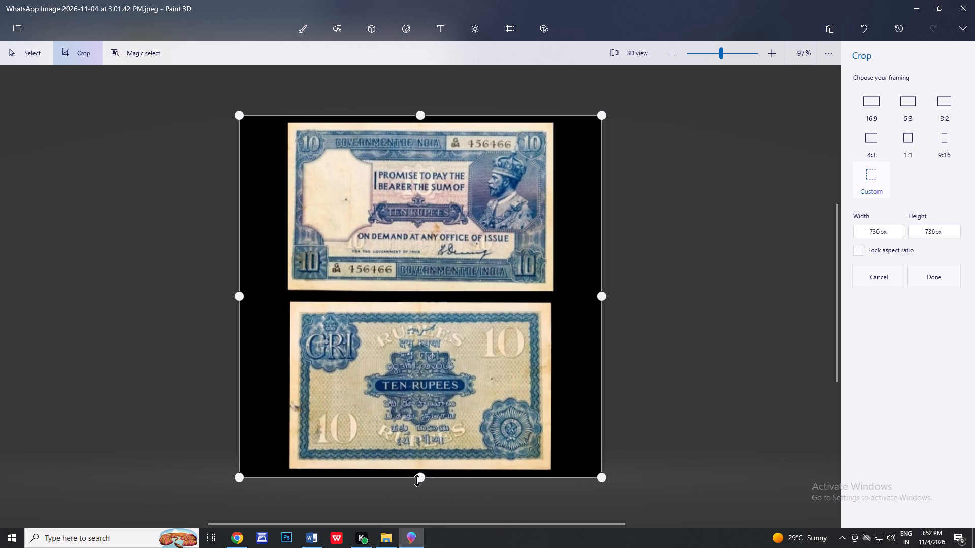
{"action": "left_click_drag", "start_coordinate": [416, 480], "coordinate": [424, 472]}
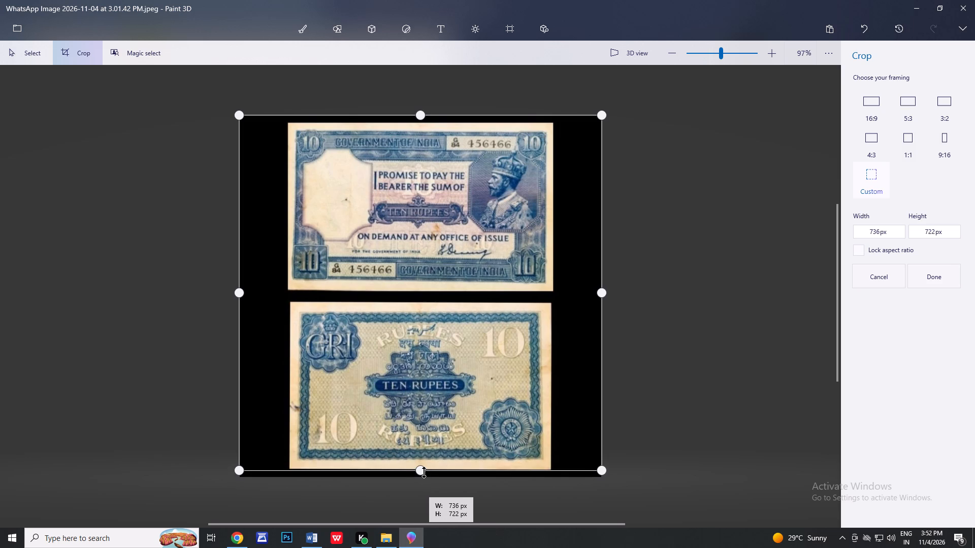
{"action": "left_click_drag", "start_coordinate": [424, 472], "coordinate": [425, 471]}
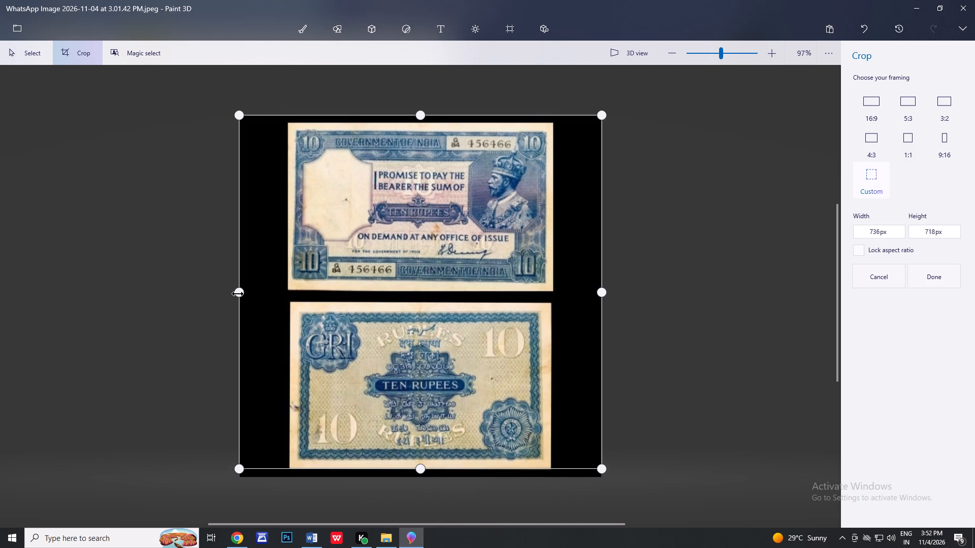
{"action": "left_click_drag", "start_coordinate": [238, 293], "coordinate": [286, 305]}
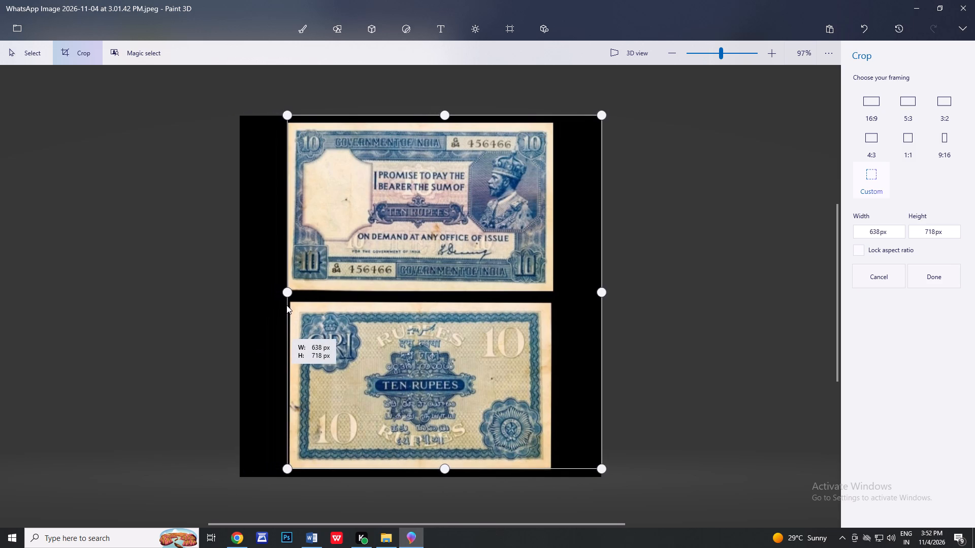
In Paint 3D, crop the banknote image to about 534 px wide, trimming the black margins at its sides and top.
{"action": "left_click_drag", "start_coordinate": [286, 305], "coordinate": [288, 305]}
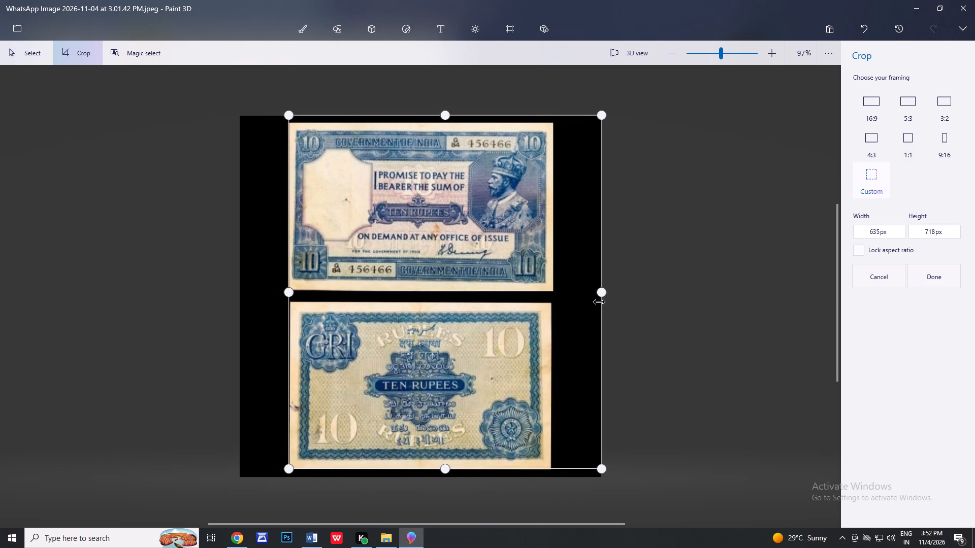
{"action": "left_click_drag", "start_coordinate": [602, 293], "coordinate": [583, 295]}
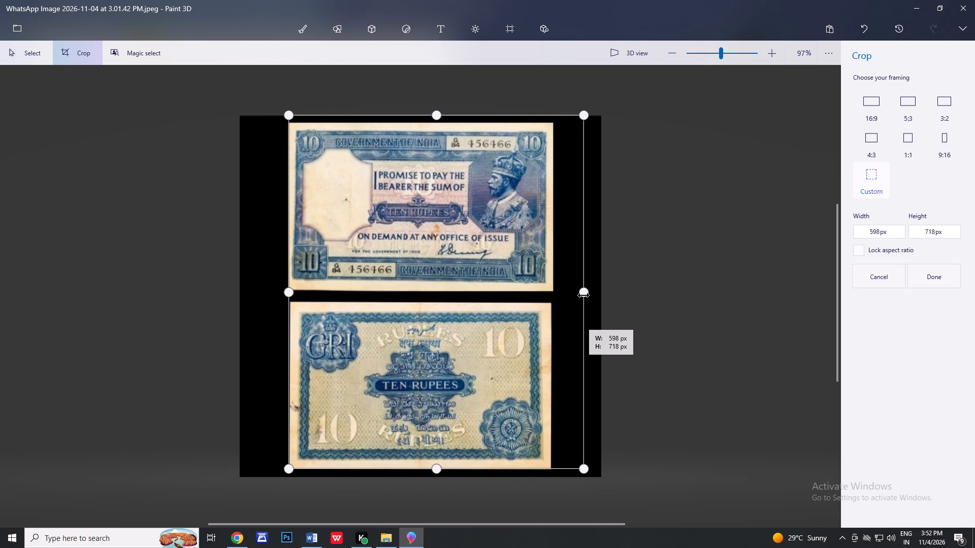
{"action": "left_click_drag", "start_coordinate": [583, 295], "coordinate": [553, 300]}
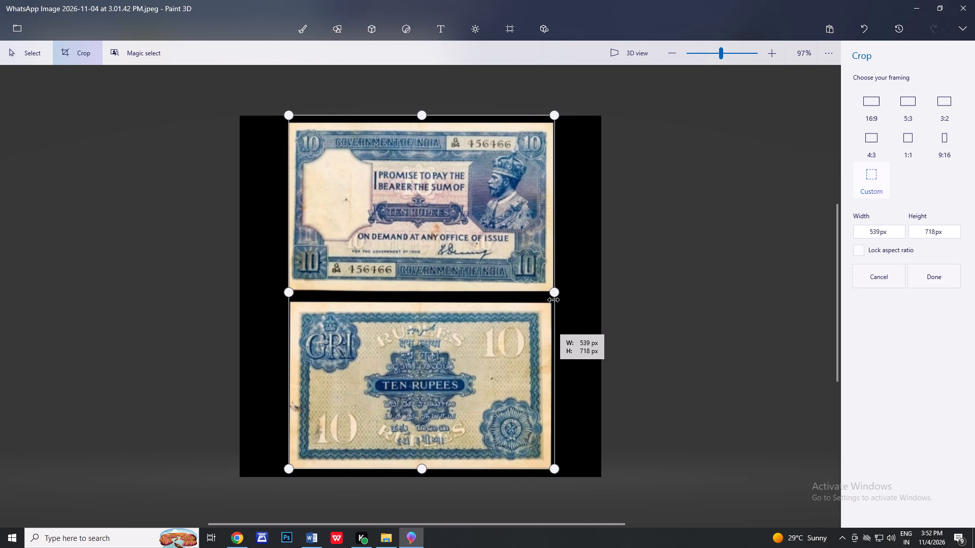
{"action": "left_click_drag", "start_coordinate": [553, 300], "coordinate": [552, 303]}
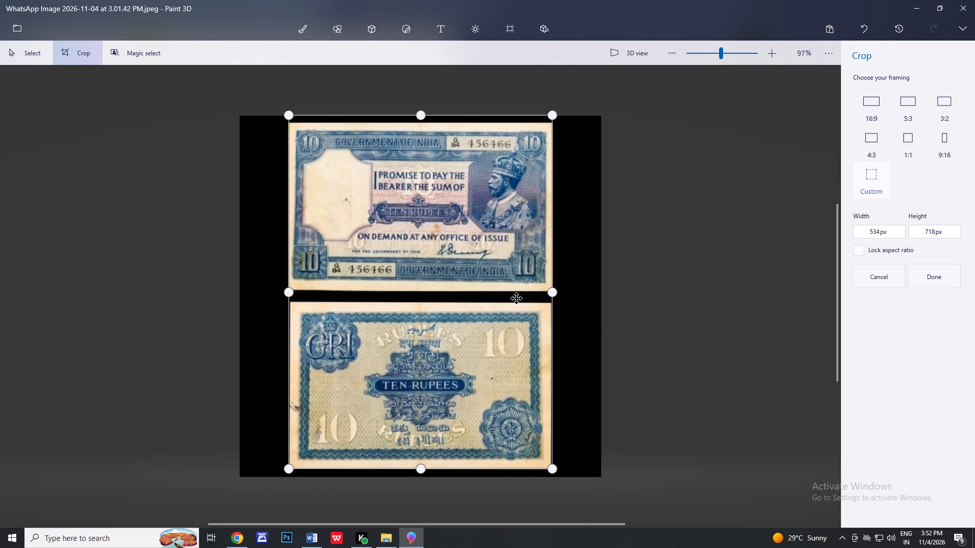
{"action": "left_click_drag", "start_coordinate": [415, 115], "coordinate": [416, 124]}
{"action": "left_click", "coordinate": [935, 283]}
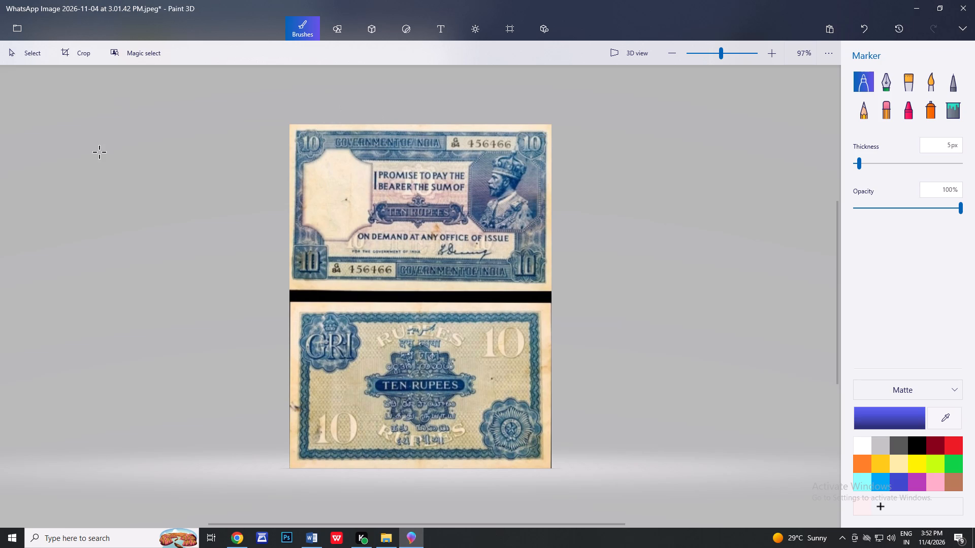
Save the cropped ten-rupee banknote image over its original file.
{"action": "left_click", "coordinate": [13, 20]}
{"action": "left_click", "coordinate": [41, 133]}
Switch to the blank Word document and insert the cropped banknote picture, WhatsApp Image 2026-11-04 at 3.01.42 PM, from Downloads.
{"action": "left_click", "coordinate": [315, 541]}
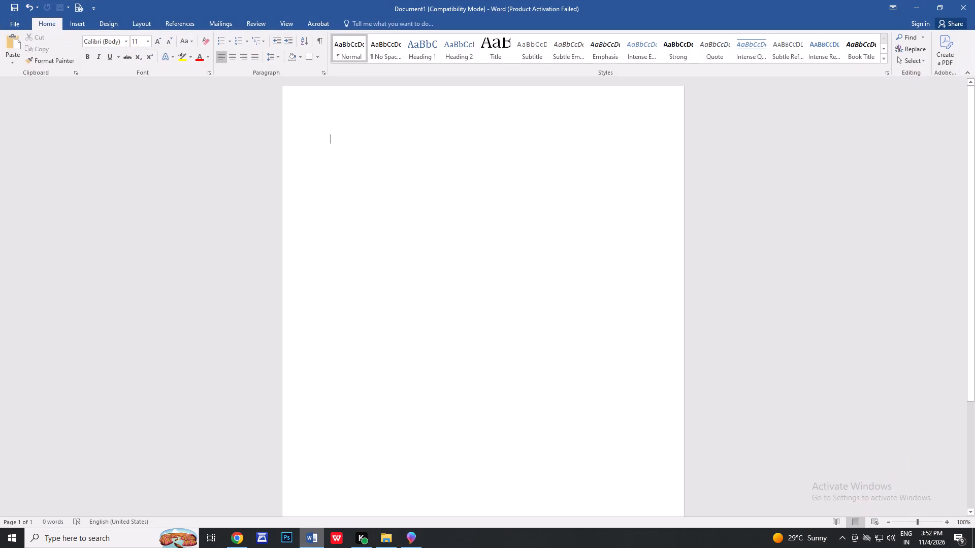
{"action": "left_click", "coordinate": [76, 22]}
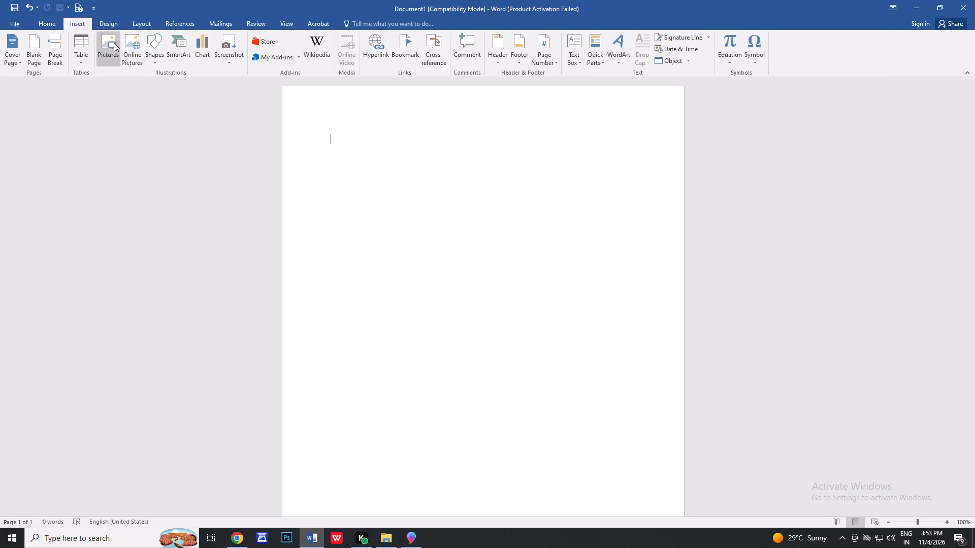
{"action": "left_click", "coordinate": [114, 43]}
{"action": "left_click", "coordinate": [34, 86]}
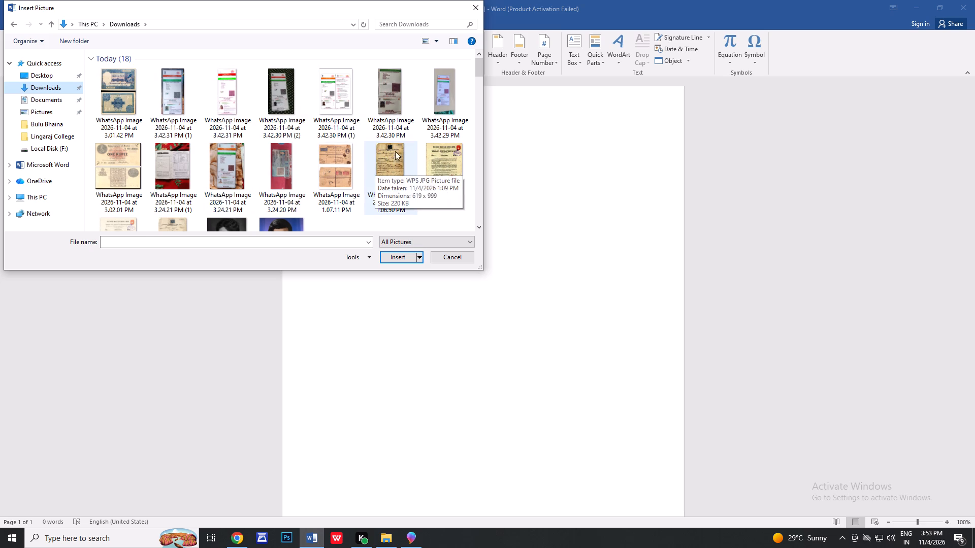
{"action": "left_click", "coordinate": [119, 87]}
{"action": "left_click", "coordinate": [394, 254]}
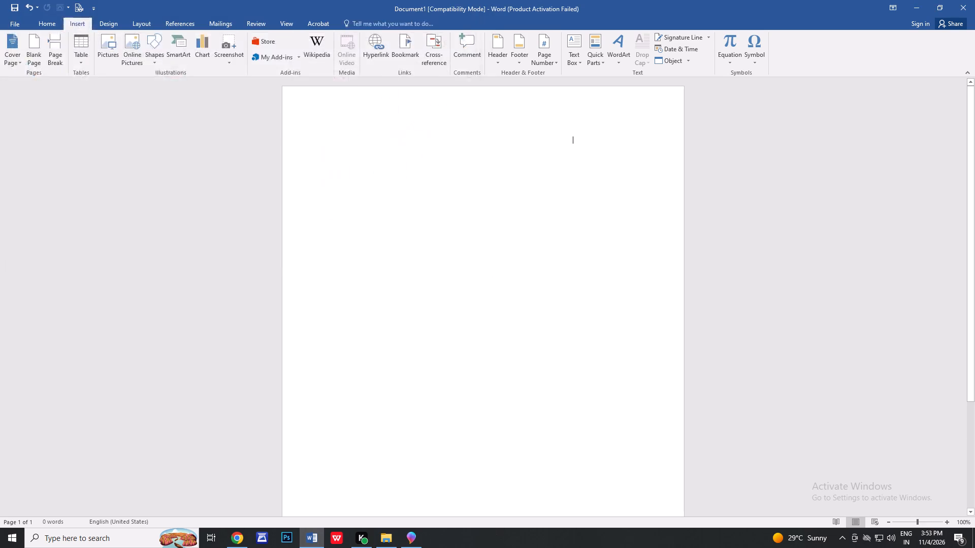
Set the inserted banknote picture's text wrapping to Behind Text.
{"action": "left_click", "coordinate": [619, 143]}
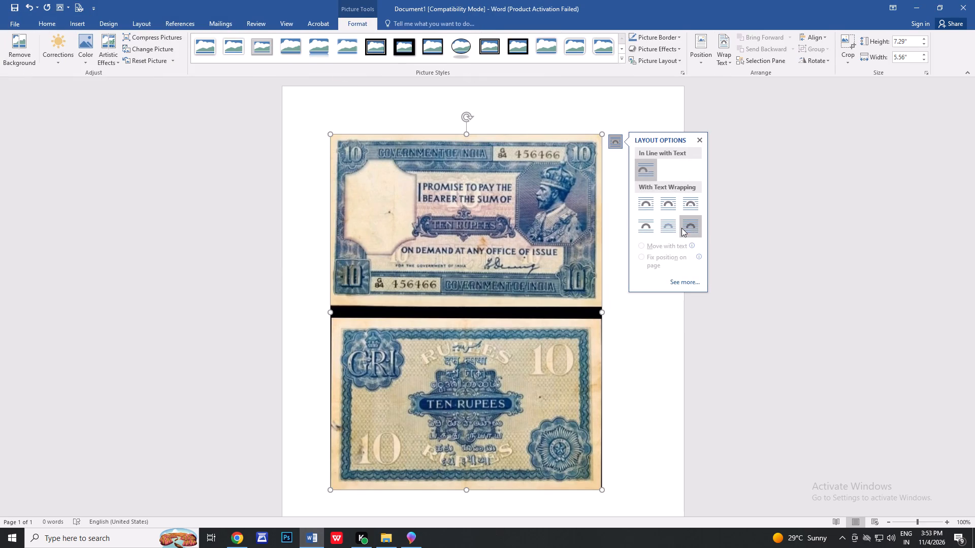
{"action": "left_click", "coordinate": [672, 230]}
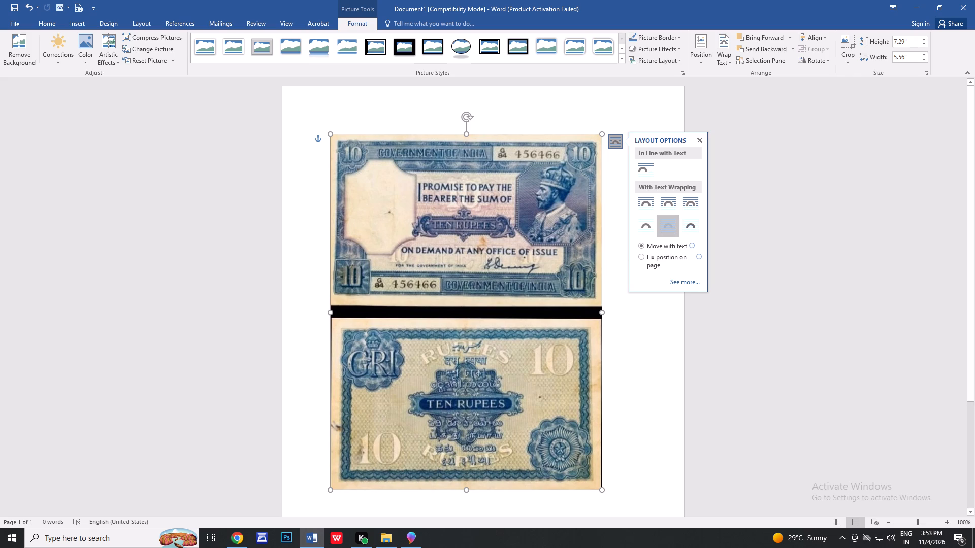
Stretch the banknote picture's width only, extending its right edge past the text margin to near the page's right edge.
{"action": "left_click_drag", "start_coordinate": [603, 312], "coordinate": [624, 308]}
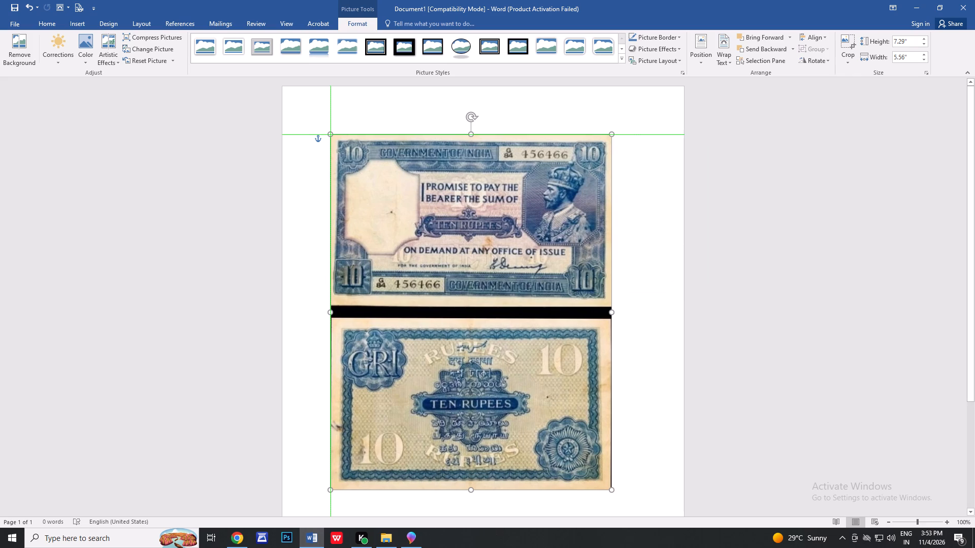
{"action": "left_click_drag", "start_coordinate": [624, 308], "coordinate": [667, 312]}
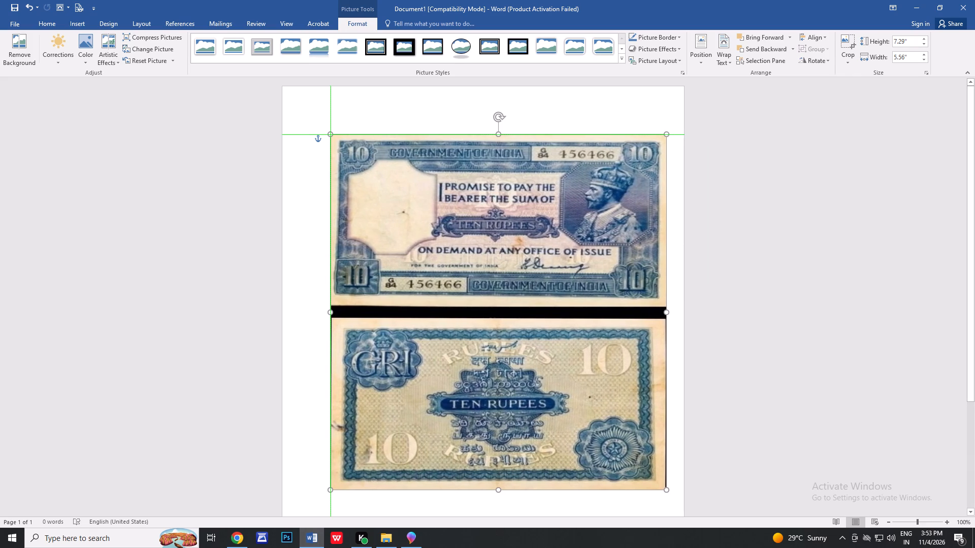
In Word, stretch the banknote picture on both sides toward the page edges, to about 7.74" wide.
{"action": "left_click_drag", "start_coordinate": [667, 312], "coordinate": [674, 313]}
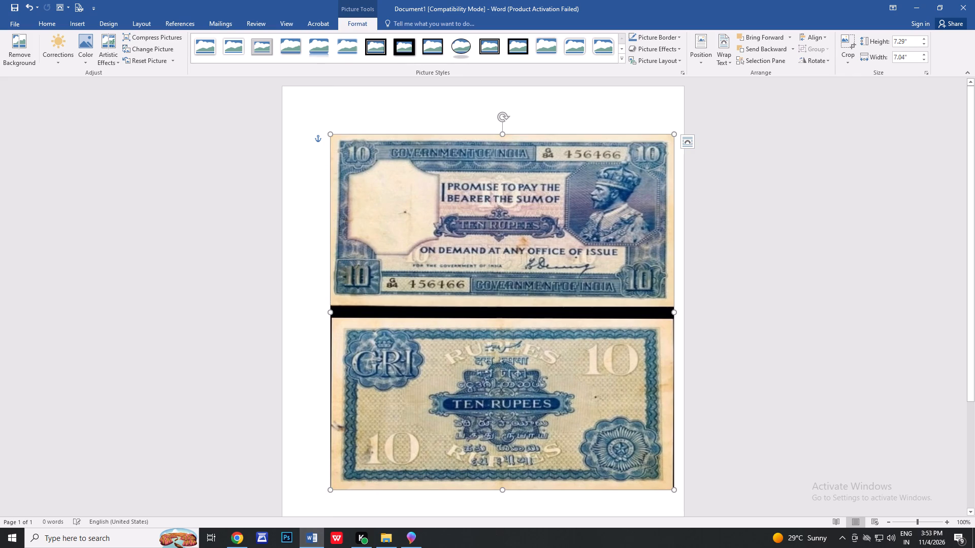
{"action": "left_click_drag", "start_coordinate": [330, 313], "coordinate": [330, 313]}
{"action": "left_click_drag", "start_coordinate": [330, 313], "coordinate": [302, 315]}
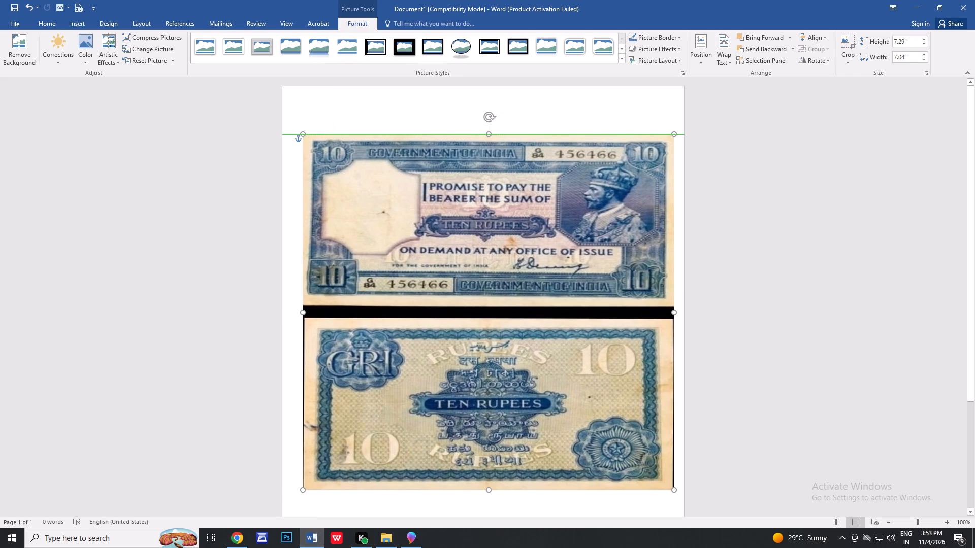
{"action": "left_click_drag", "start_coordinate": [302, 315], "coordinate": [297, 317]}
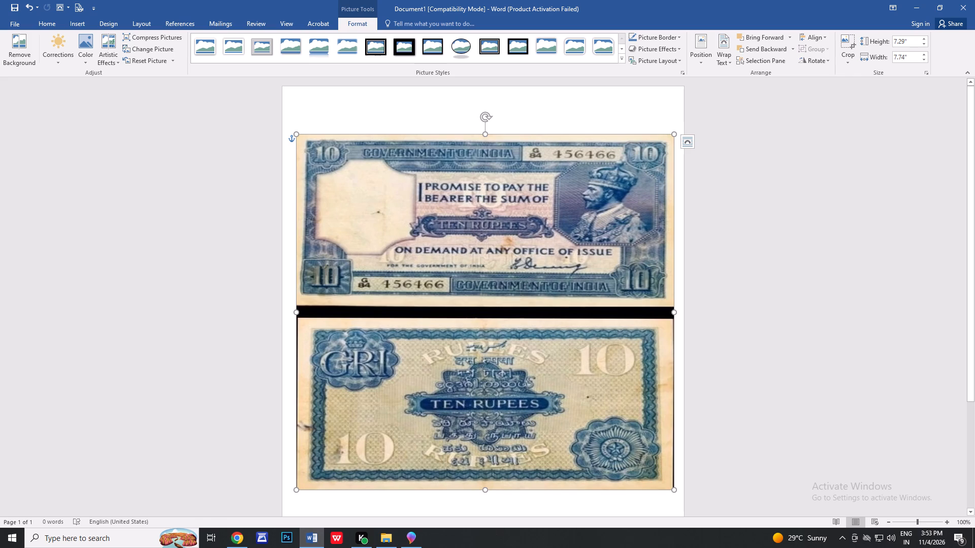
Cut the banknote picture from the page.
{"action": "right_click", "coordinate": [547, 183]}
{"action": "left_click", "coordinate": [561, 193]}
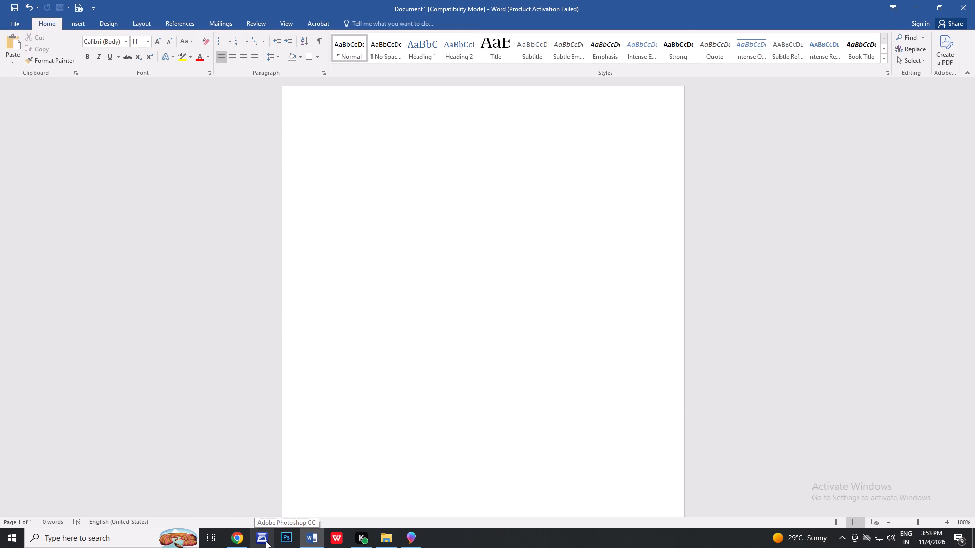
In Paint 3D, crop the image to only the upper ten-rupee note with the king's portrait, 534 by 339 px, and save the file.
{"action": "left_click", "coordinate": [414, 545]}
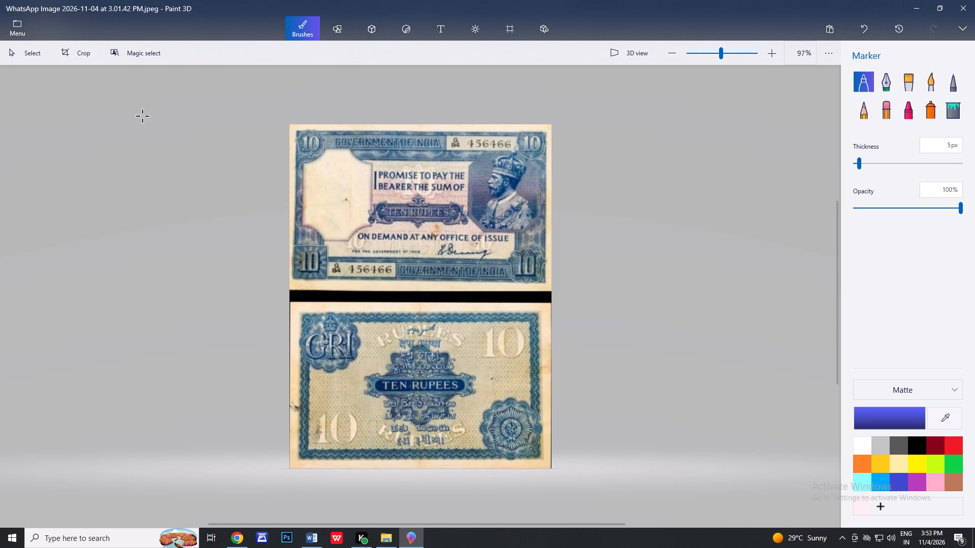
{"action": "left_click", "coordinate": [71, 55]}
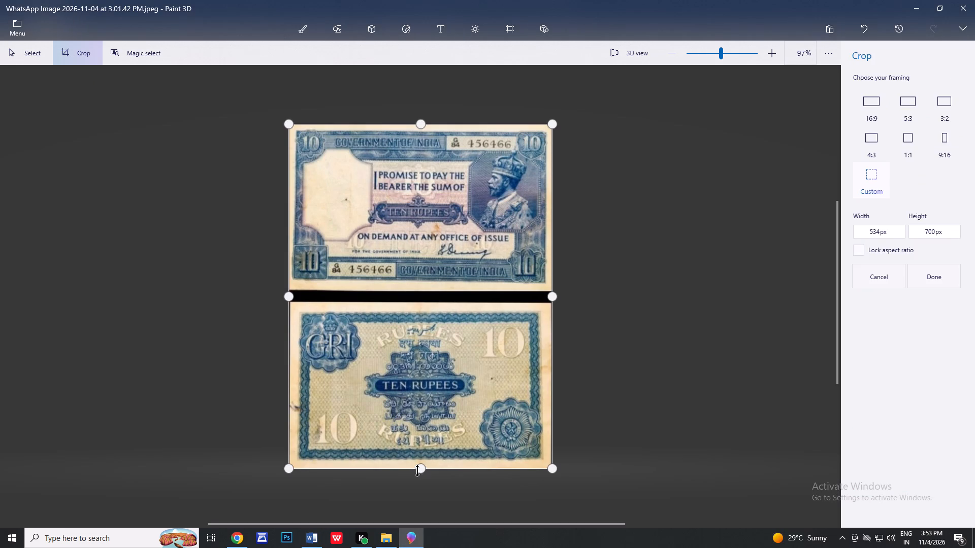
{"action": "left_click_drag", "start_coordinate": [418, 474], "coordinate": [448, 304]}
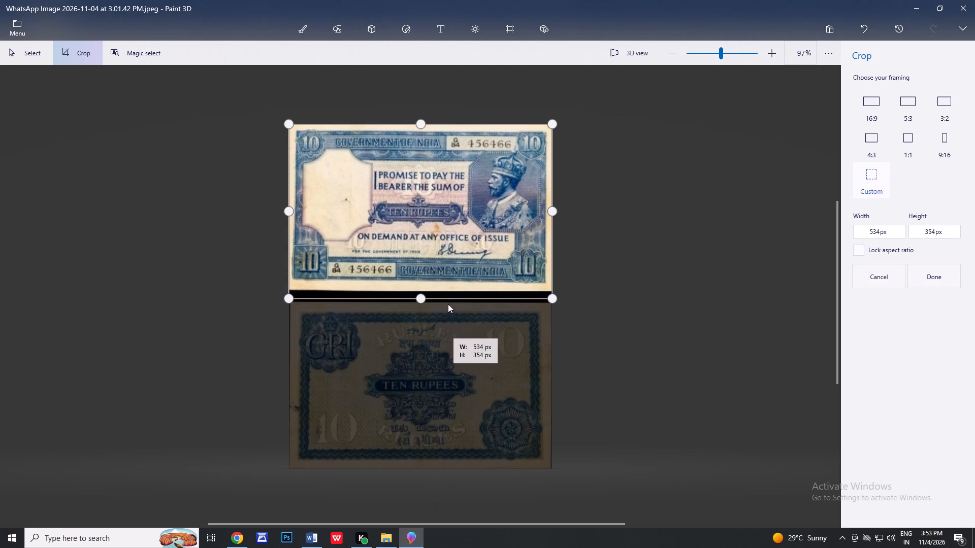
{"action": "left_click_drag", "start_coordinate": [448, 304], "coordinate": [450, 297]}
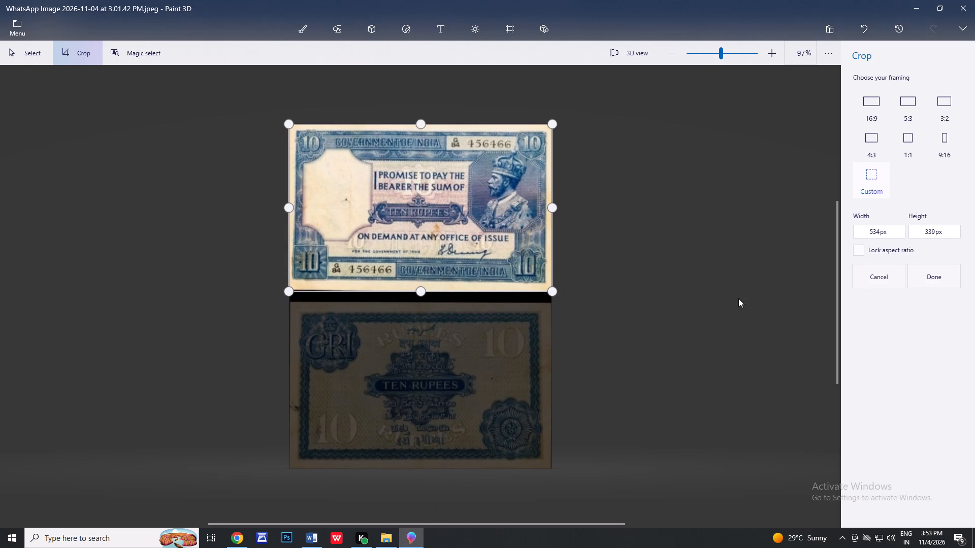
{"action": "left_click", "coordinate": [931, 278]}
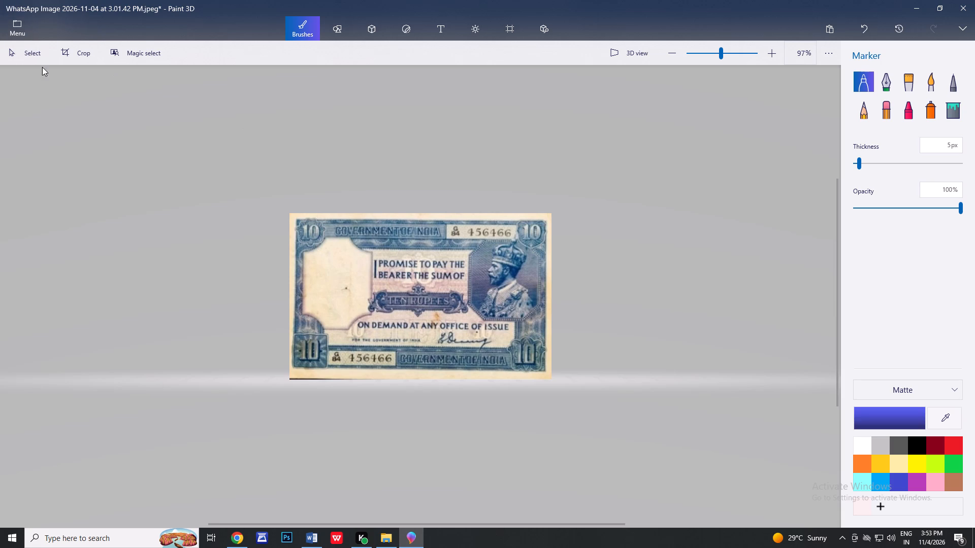
{"action": "left_click", "coordinate": [14, 29]}
{"action": "left_click", "coordinate": [35, 139]}
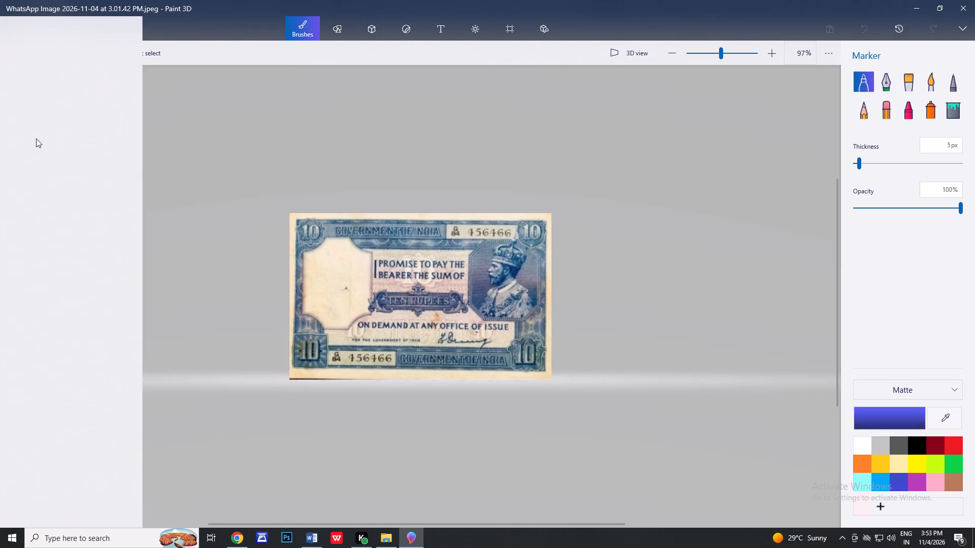
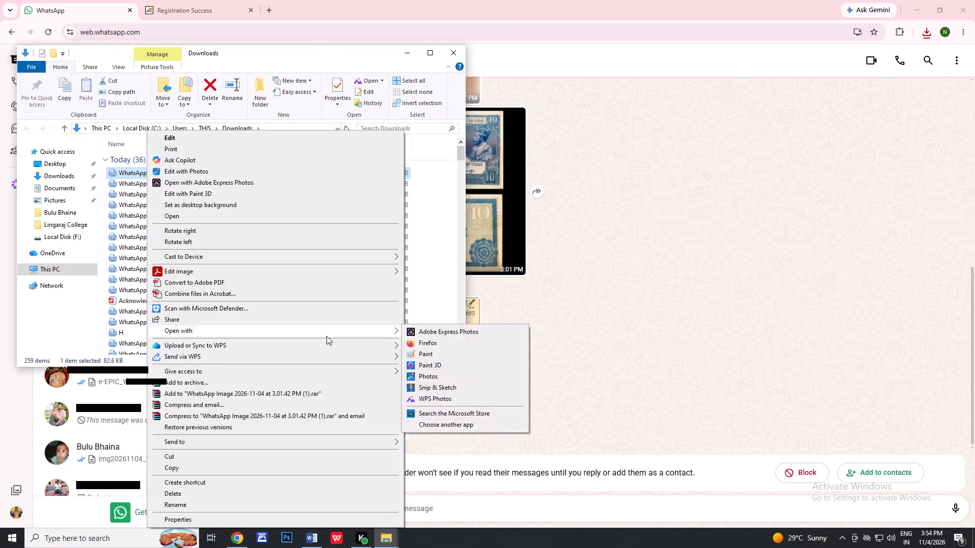
Open the downloaded picture "WhatsApp Image 2026-11-04 at 3.01.42 PM (1)" in Paint 3D.
{"action": "left_click", "coordinate": [192, 327]}
{"action": "left_click", "coordinate": [425, 363]}
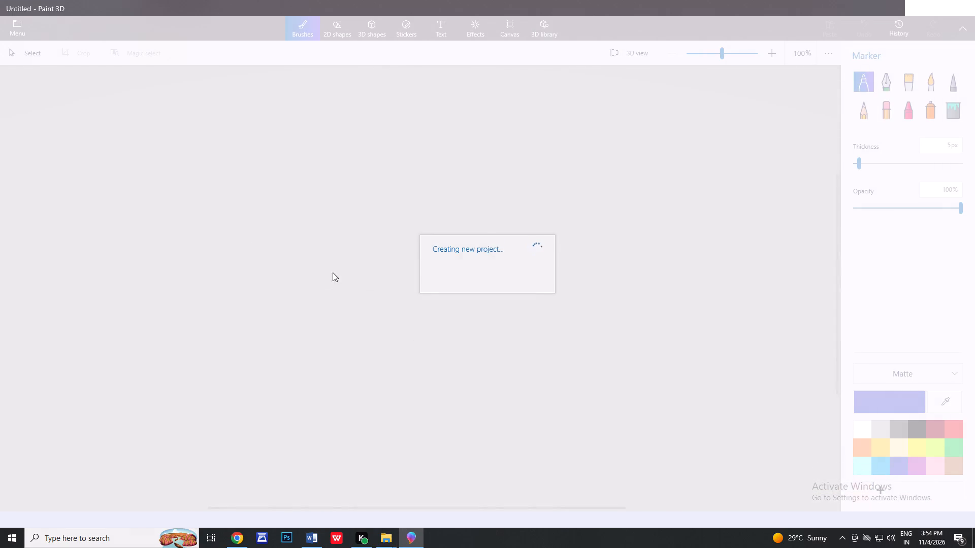
Start cropping the ten-rupee banknote image, trimming the black margin along its left side to a width of about 635 px.
{"action": "left_click", "coordinate": [75, 56]}
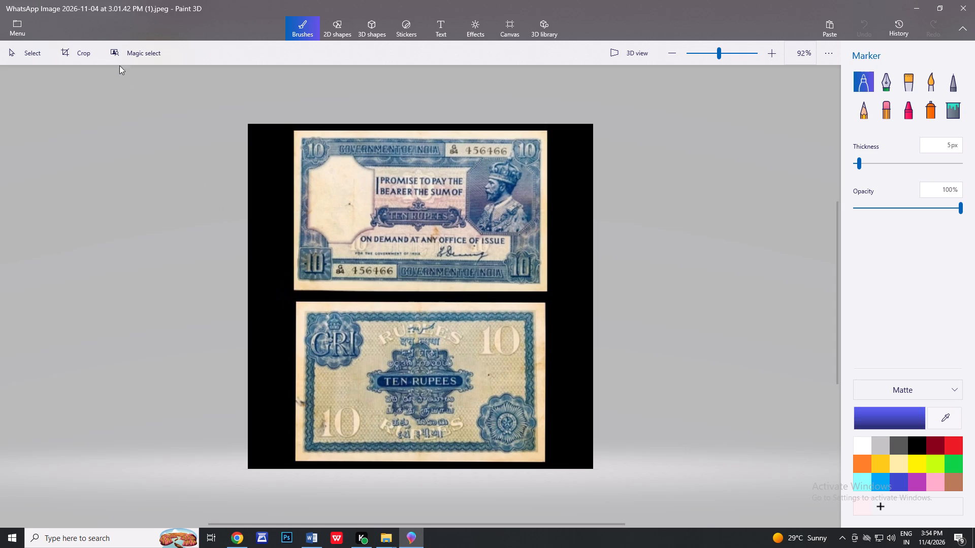
{"action": "left_click", "coordinate": [69, 54]}
{"action": "left_click_drag", "start_coordinate": [246, 296], "coordinate": [270, 300]}
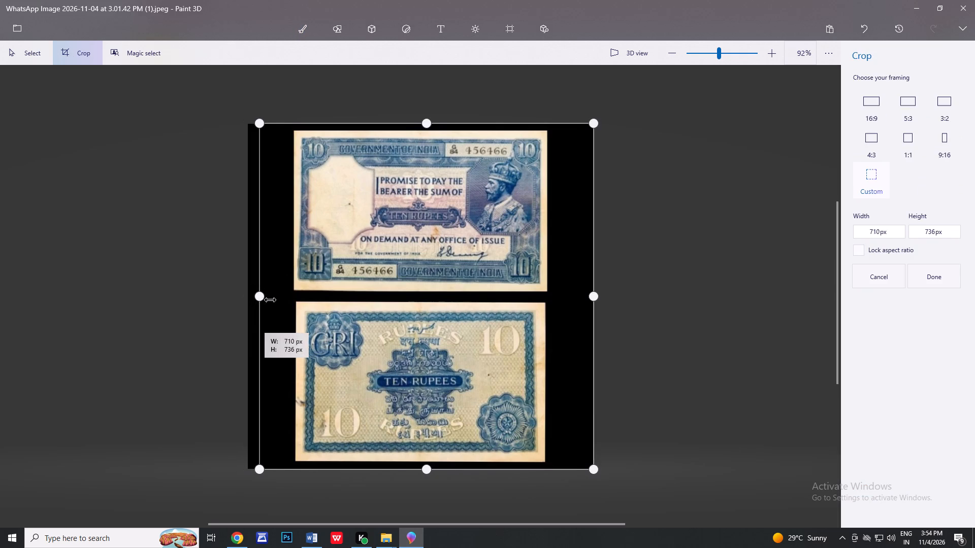
{"action": "left_click_drag", "start_coordinate": [270, 300], "coordinate": [294, 303]}
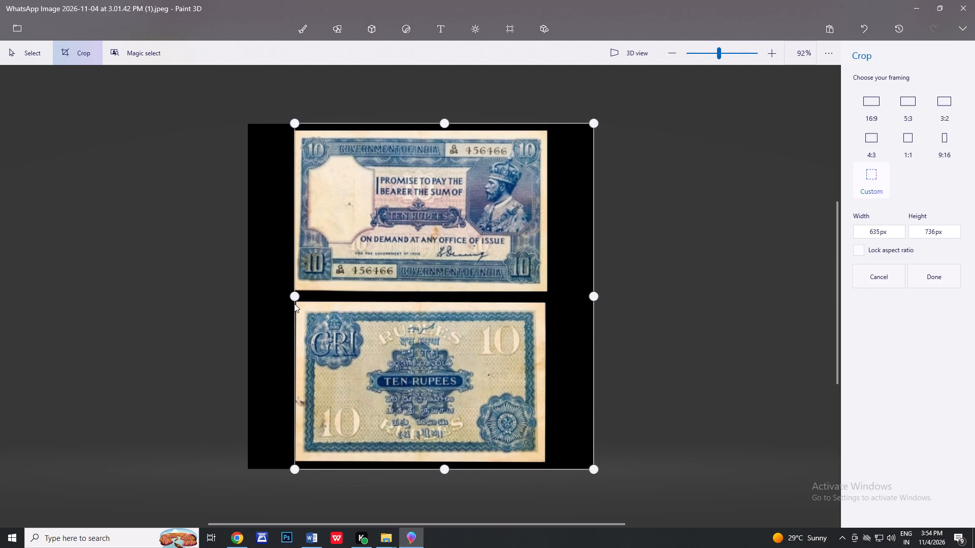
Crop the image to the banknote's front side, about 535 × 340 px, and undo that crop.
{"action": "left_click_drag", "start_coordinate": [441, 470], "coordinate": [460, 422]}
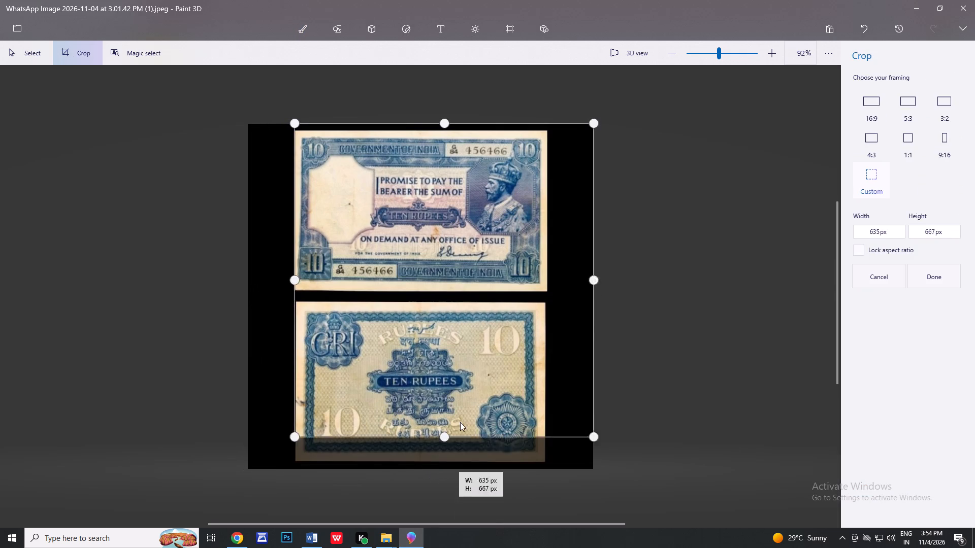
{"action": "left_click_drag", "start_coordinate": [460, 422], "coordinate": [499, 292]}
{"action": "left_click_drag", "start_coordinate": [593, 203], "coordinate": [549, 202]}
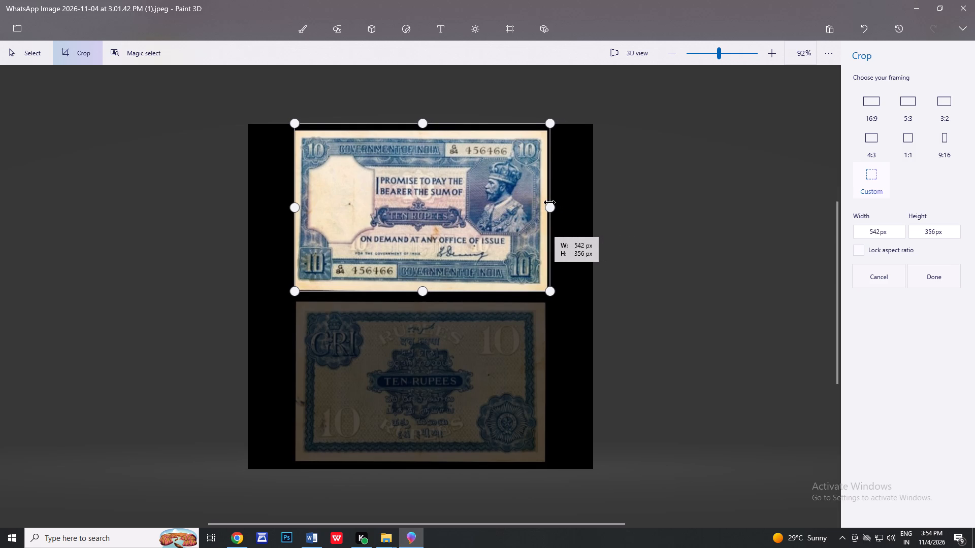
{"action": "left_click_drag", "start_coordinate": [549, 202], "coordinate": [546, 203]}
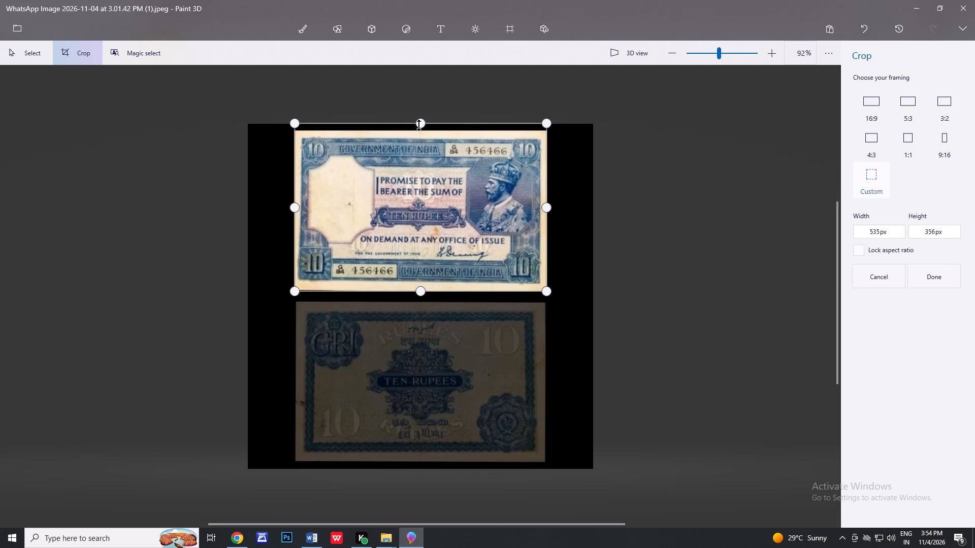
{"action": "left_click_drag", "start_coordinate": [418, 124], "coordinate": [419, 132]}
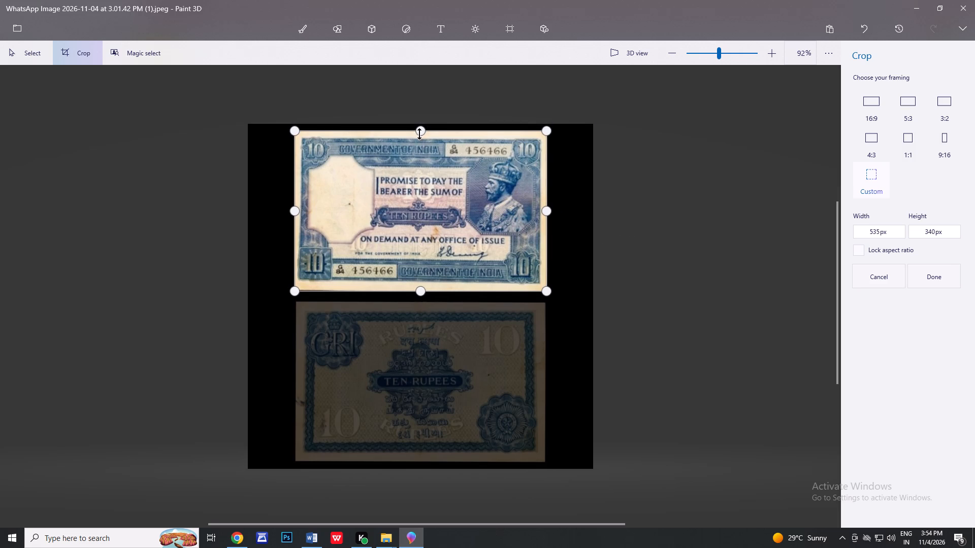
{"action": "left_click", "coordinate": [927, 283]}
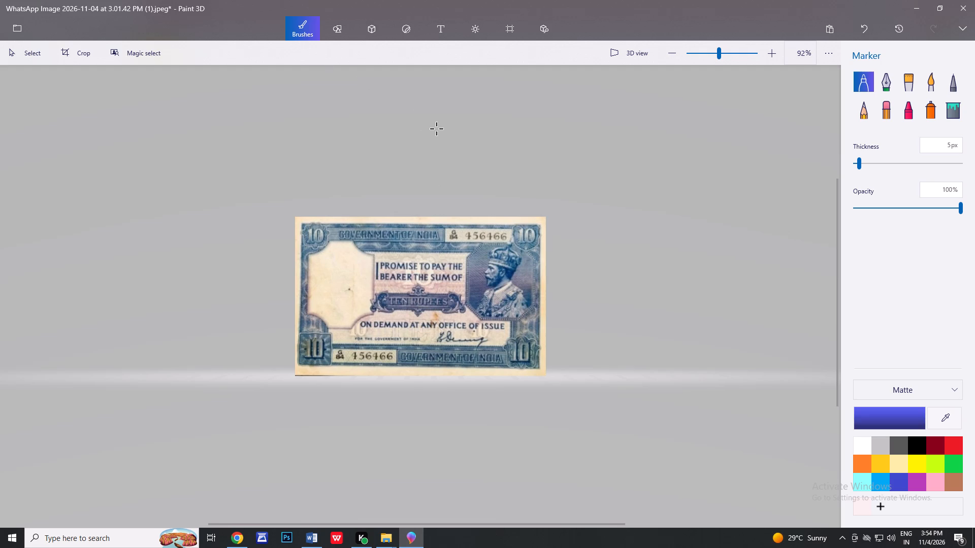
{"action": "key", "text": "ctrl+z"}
Crop the image to the banknote's back side, about 339 px high, trimming the front side and the surrounding black margins.
{"action": "left_click", "coordinate": [62, 55]}
{"action": "left_click_drag", "start_coordinate": [422, 122], "coordinate": [431, 201]}
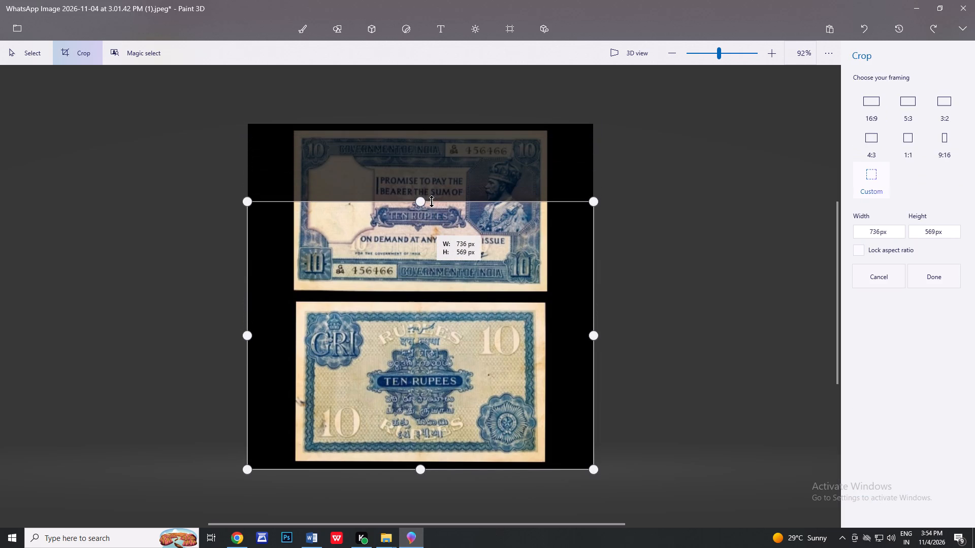
{"action": "left_click_drag", "start_coordinate": [431, 201], "coordinate": [434, 301]}
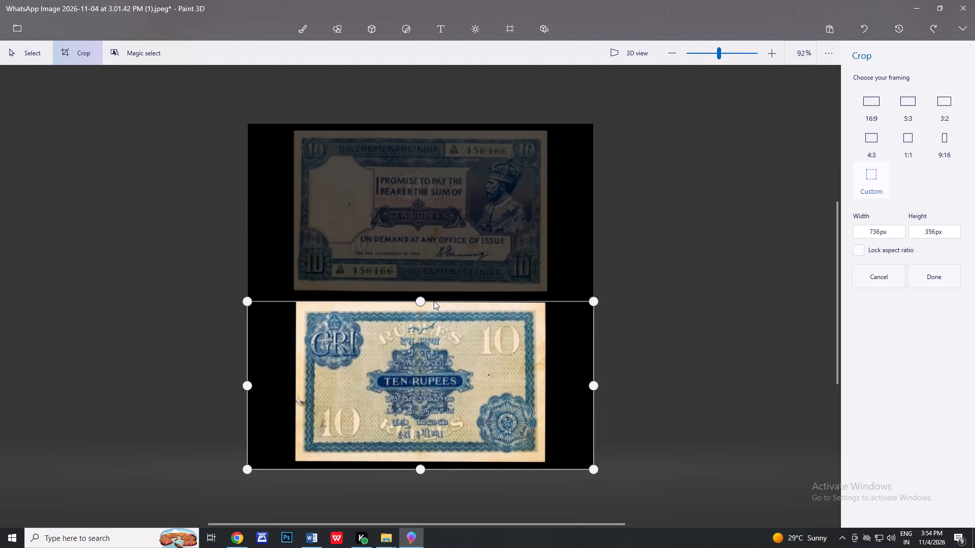
{"action": "left_click_drag", "start_coordinate": [427, 472], "coordinate": [428, 469]}
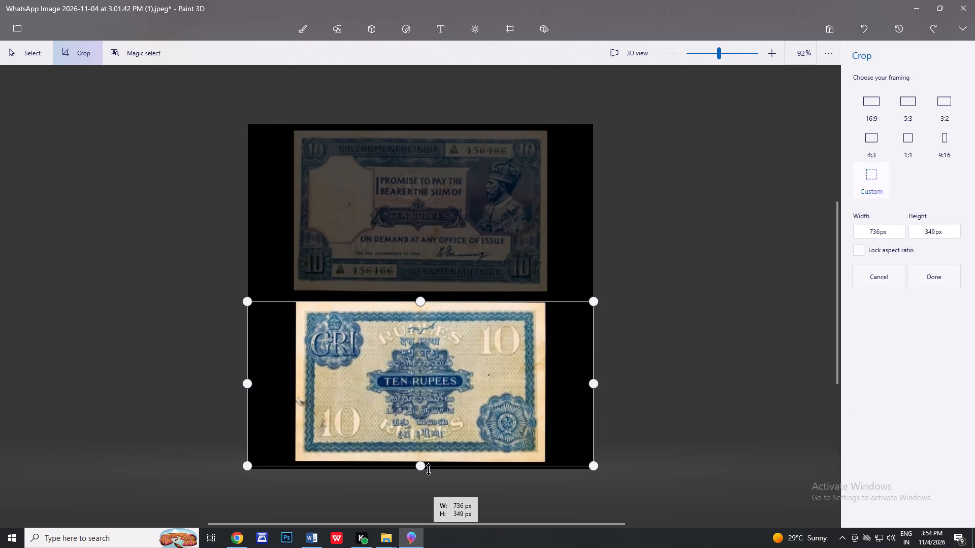
{"action": "left_click_drag", "start_coordinate": [428, 469], "coordinate": [431, 464]}
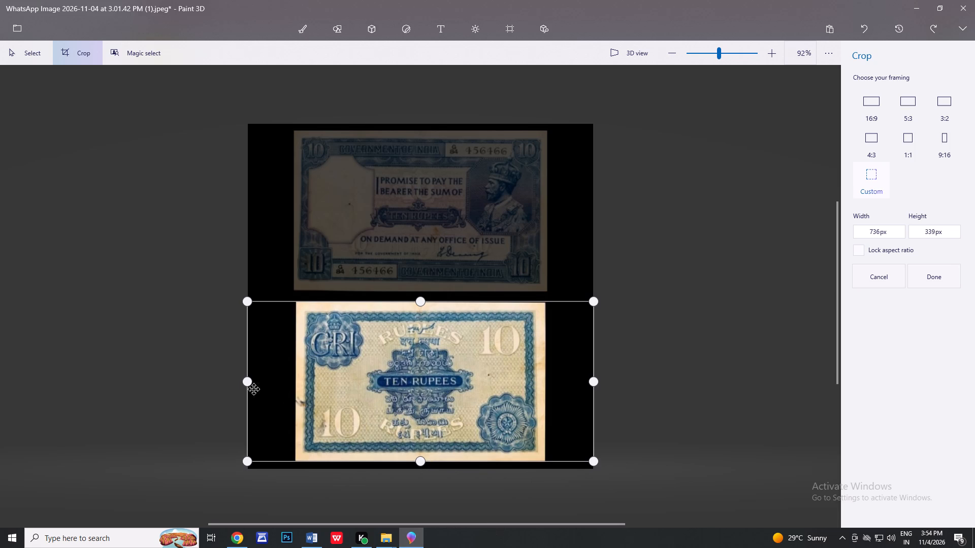
{"action": "left_click_drag", "start_coordinate": [244, 380], "coordinate": [293, 385]}
{"action": "left_click_drag", "start_coordinate": [593, 391], "coordinate": [589, 390]}
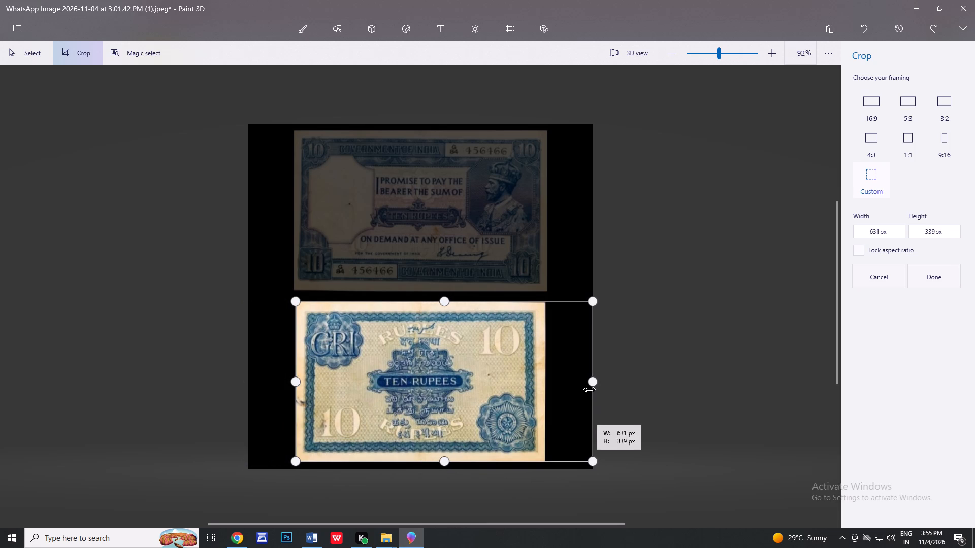
{"action": "left_click_drag", "start_coordinate": [589, 390], "coordinate": [564, 392]}
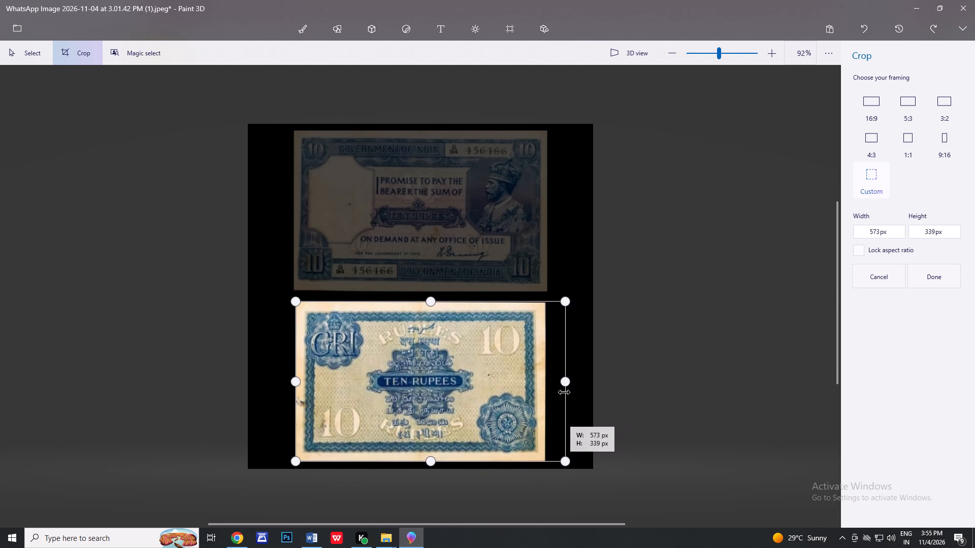
{"action": "left_click_drag", "start_coordinate": [564, 392], "coordinate": [560, 392]}
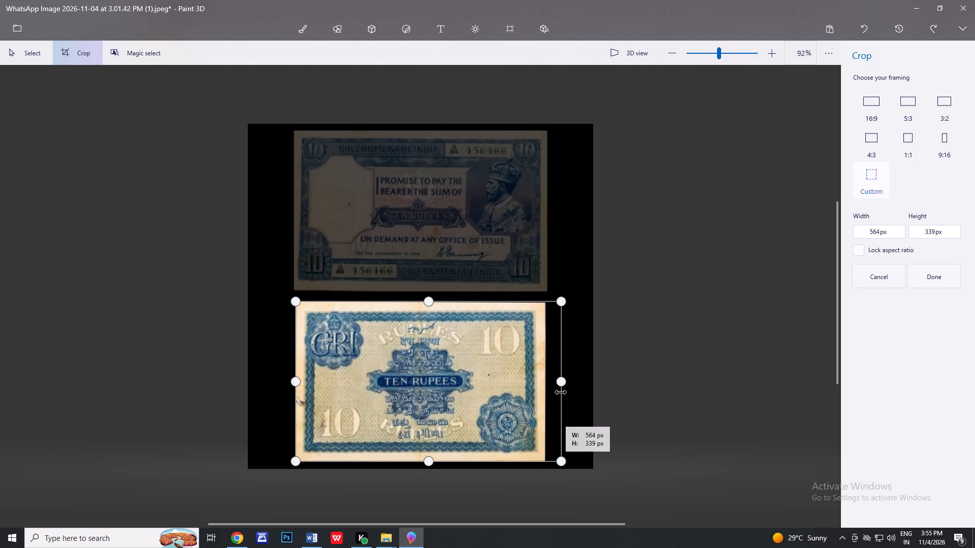
{"action": "left_click_drag", "start_coordinate": [560, 392], "coordinate": [545, 400]}
{"action": "left_click", "coordinate": [935, 280]}
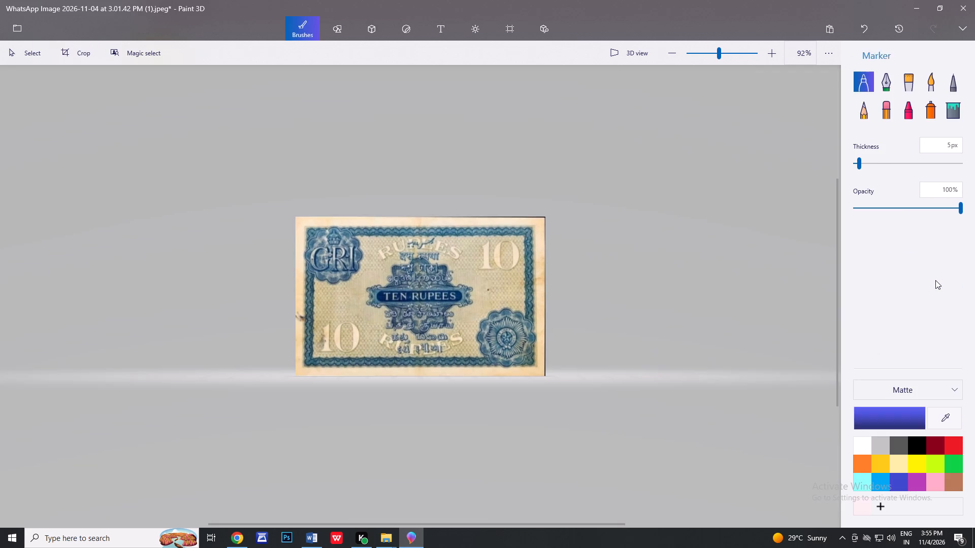
Save the cropped back-side image over its existing file.
{"action": "left_click", "coordinate": [22, 33]}
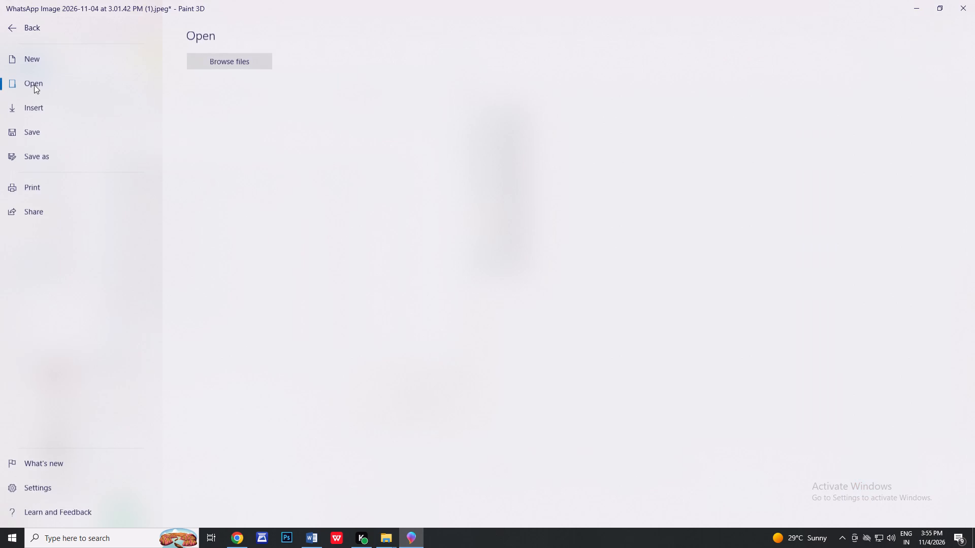
{"action": "left_click", "coordinate": [43, 132]}
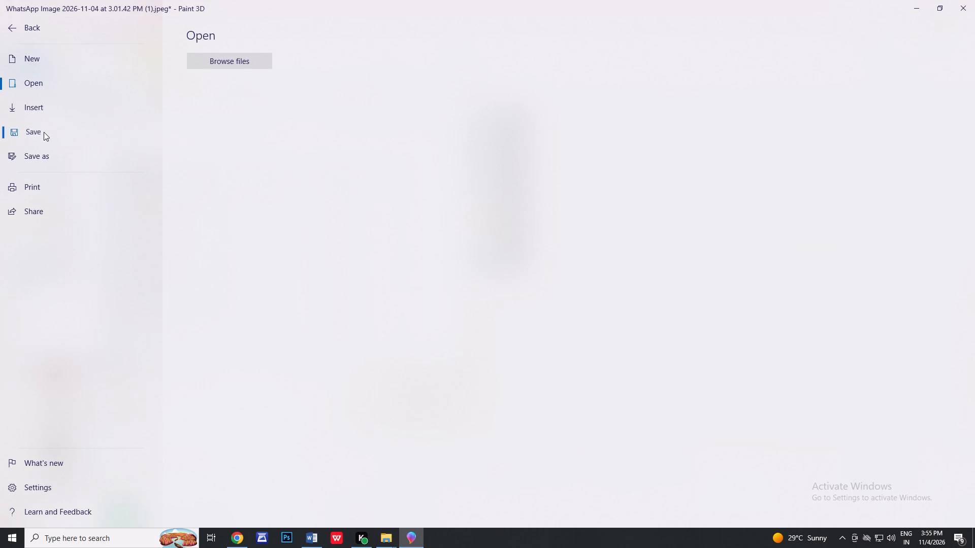
In Word, insert the banknote's front-side picture, WhatsApp Image 2026-11-04 at 3.01.42 PM, from the Downloads folder.
{"action": "left_click", "coordinate": [310, 547]}
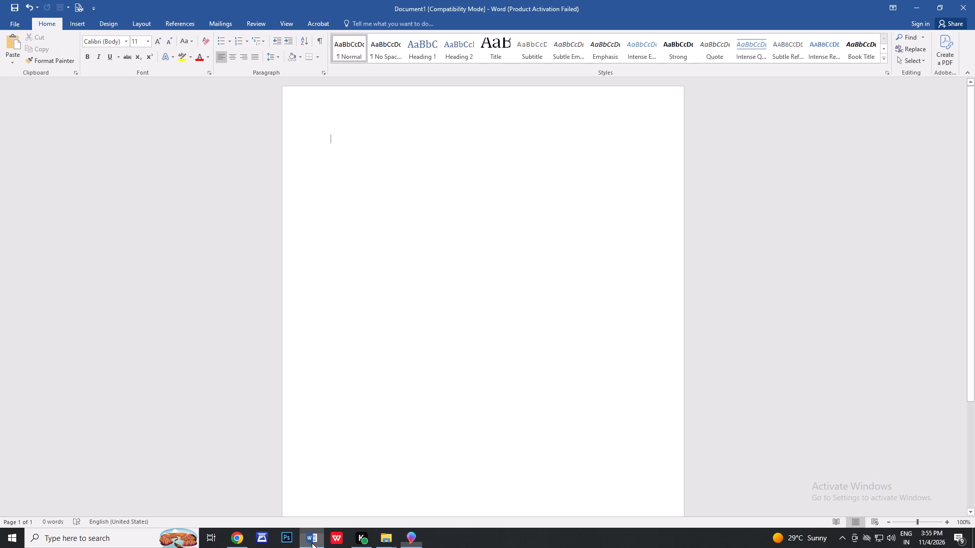
{"action": "left_click", "coordinate": [77, 22]}
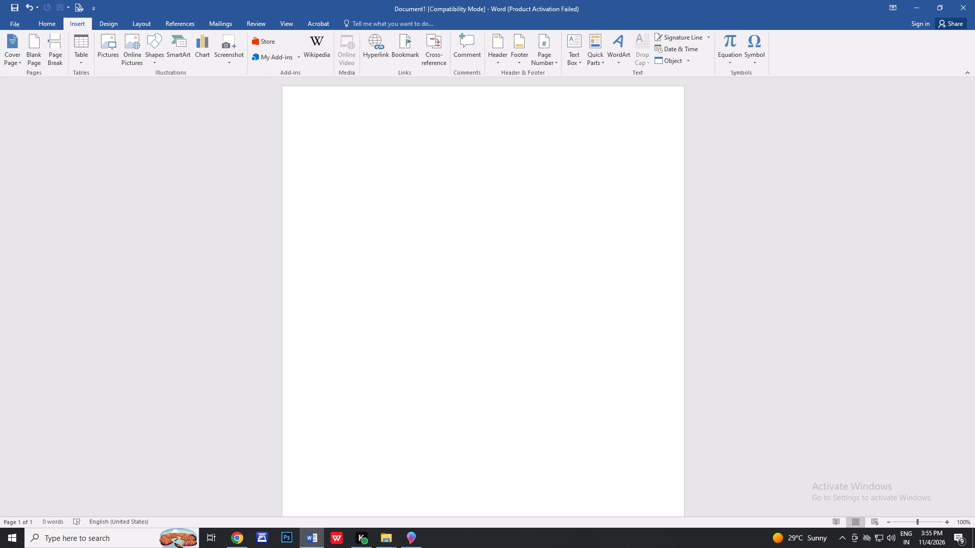
{"action": "left_click", "coordinate": [119, 55]}
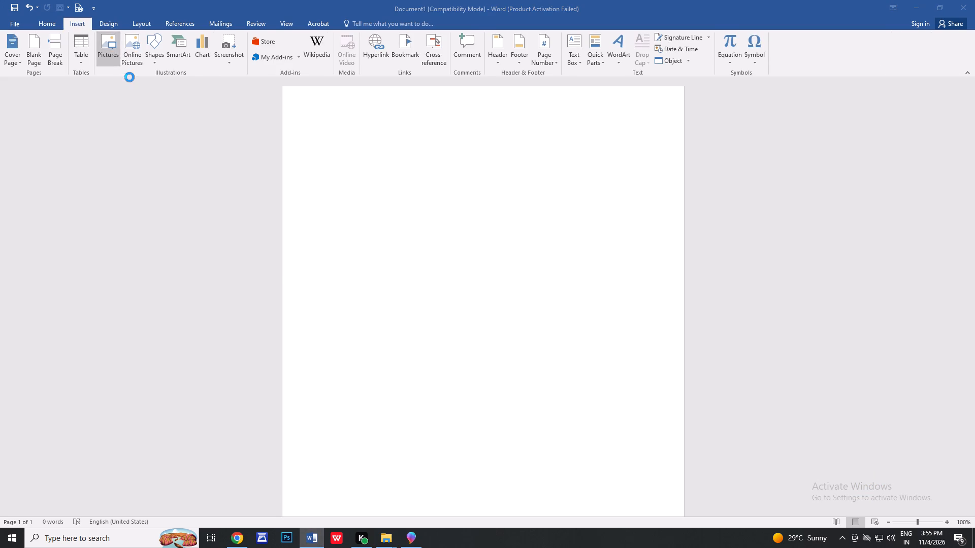
{"action": "left_click", "coordinate": [38, 90]}
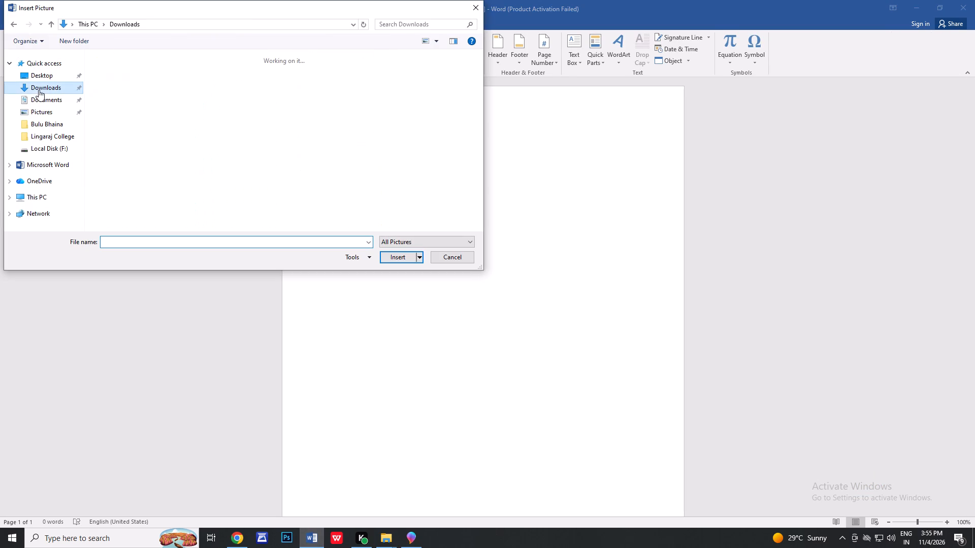
{"action": "left_click", "coordinate": [115, 118]}
{"action": "left_click", "coordinate": [175, 117]}
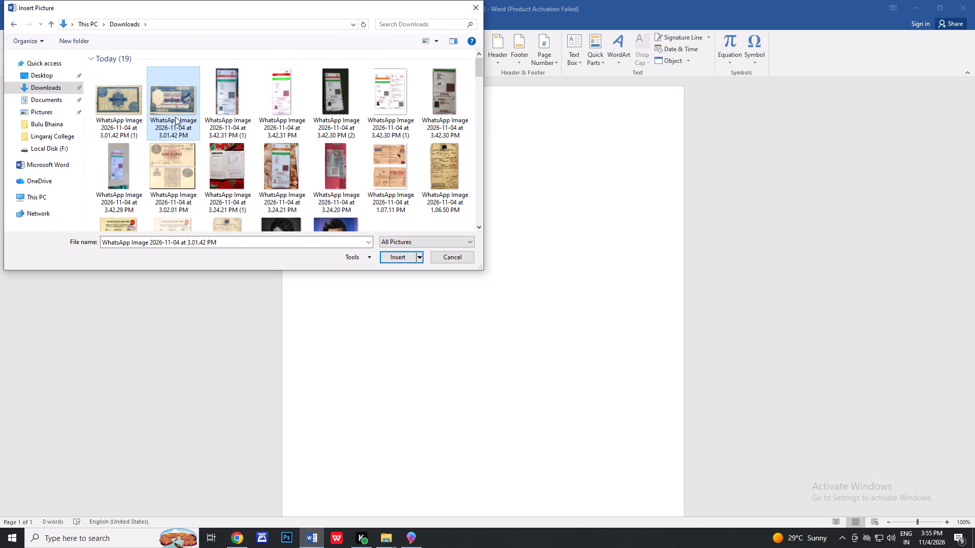
{"action": "left_click", "coordinate": [403, 257]}
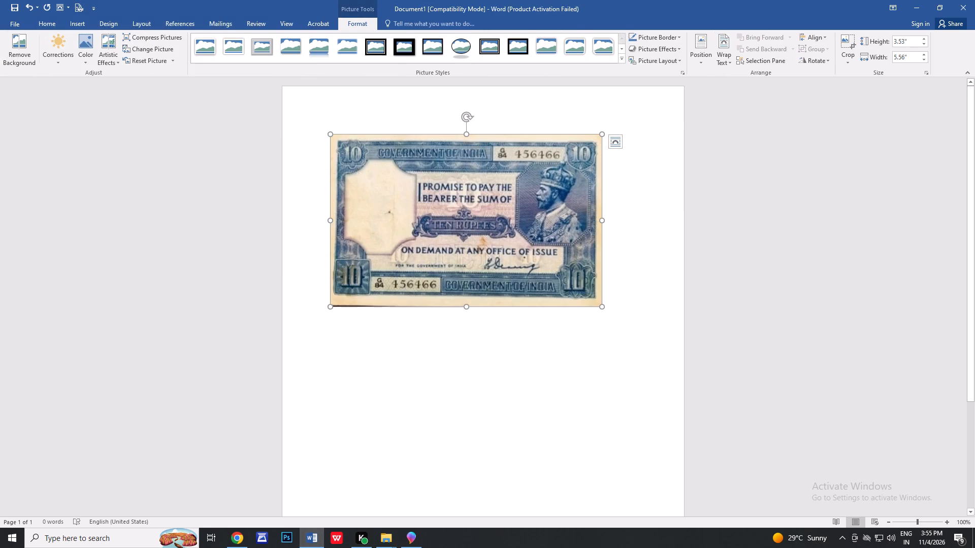
Set the front-side picture's text wrapping to Behind Text and move it slightly up the page.
{"action": "left_click", "coordinate": [617, 139]}
{"action": "left_click", "coordinate": [663, 233]}
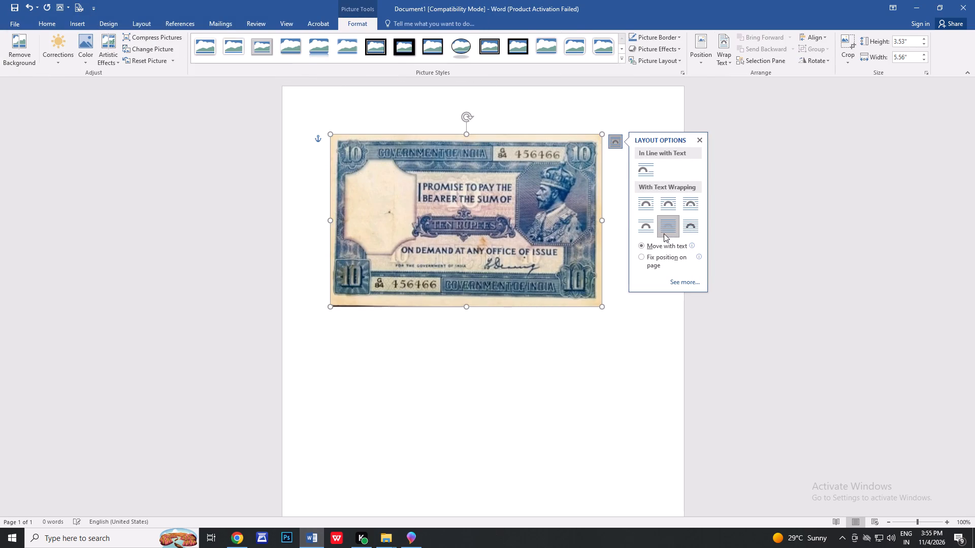
{"action": "left_click_drag", "start_coordinate": [465, 240], "coordinate": [461, 232]}
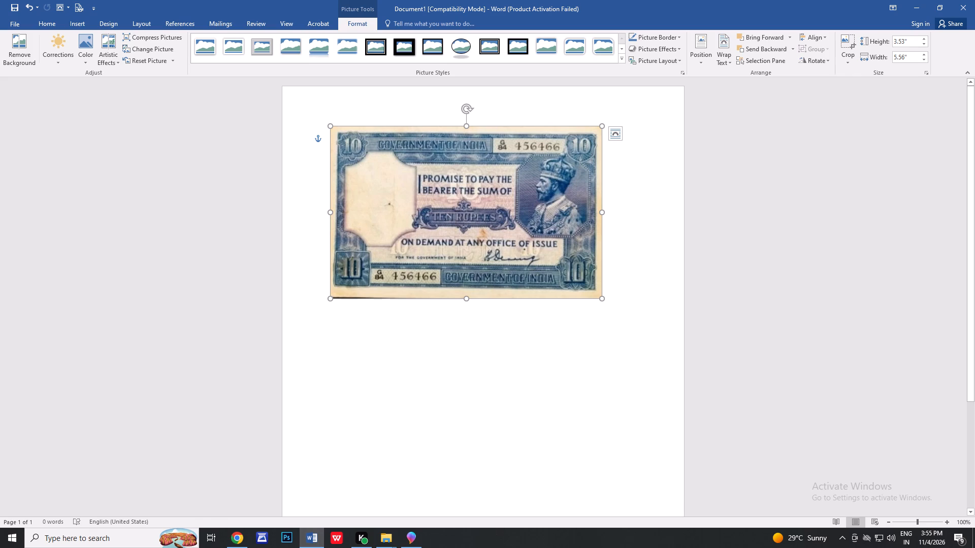
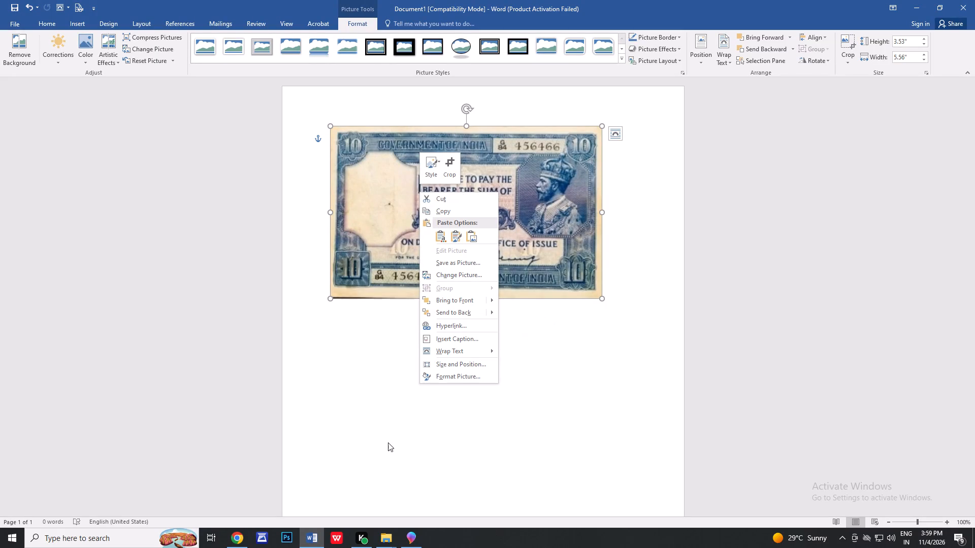
Switch to Photoshop, dismiss the plug-in palettes, and open the banknote's front-side image, WhatsApp Image 2026-11-04 at 3.01.42 PM.jpeg.
{"action": "left_click", "coordinate": [290, 534]}
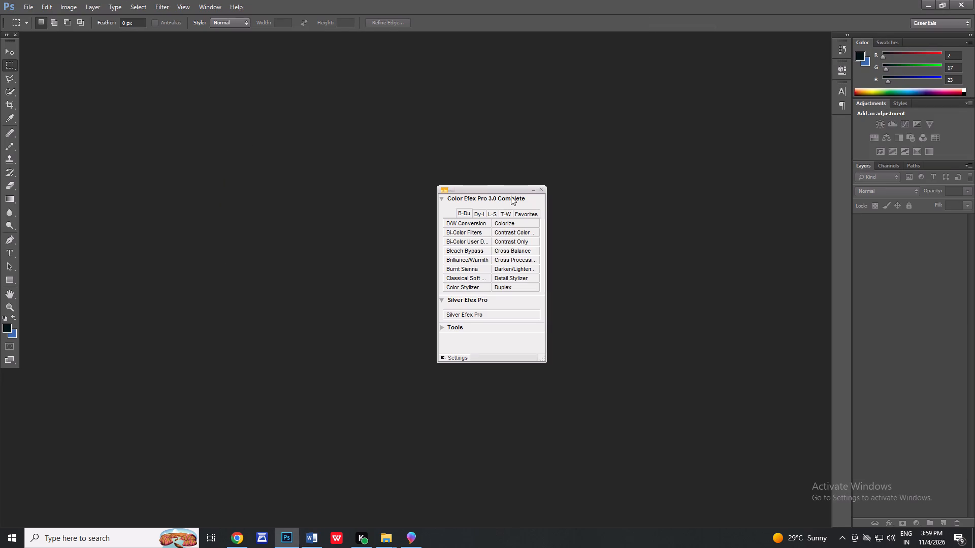
{"action": "left_click", "coordinate": [543, 188]}
{"action": "left_click", "coordinate": [533, 184]}
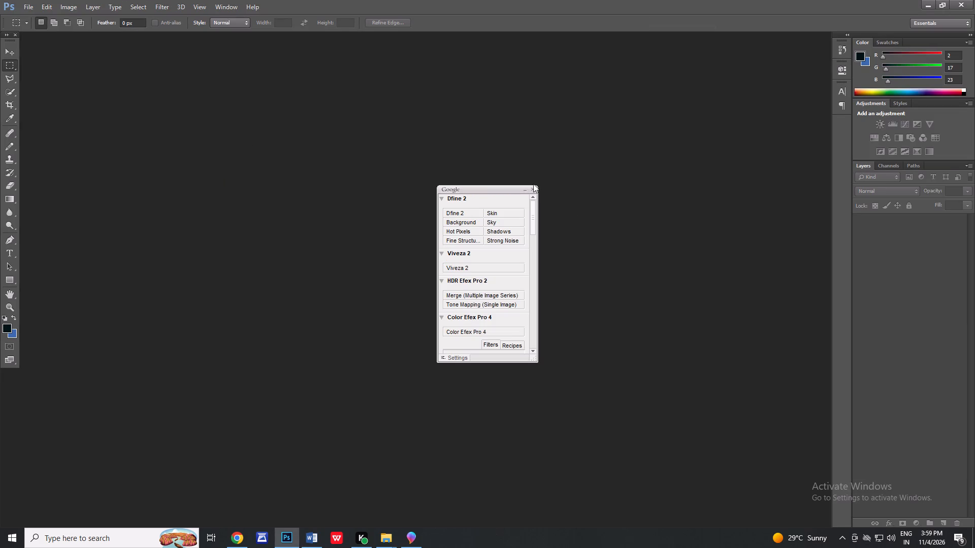
{"action": "left_click", "coordinate": [533, 188]}
{"action": "left_click", "coordinate": [31, 8]}
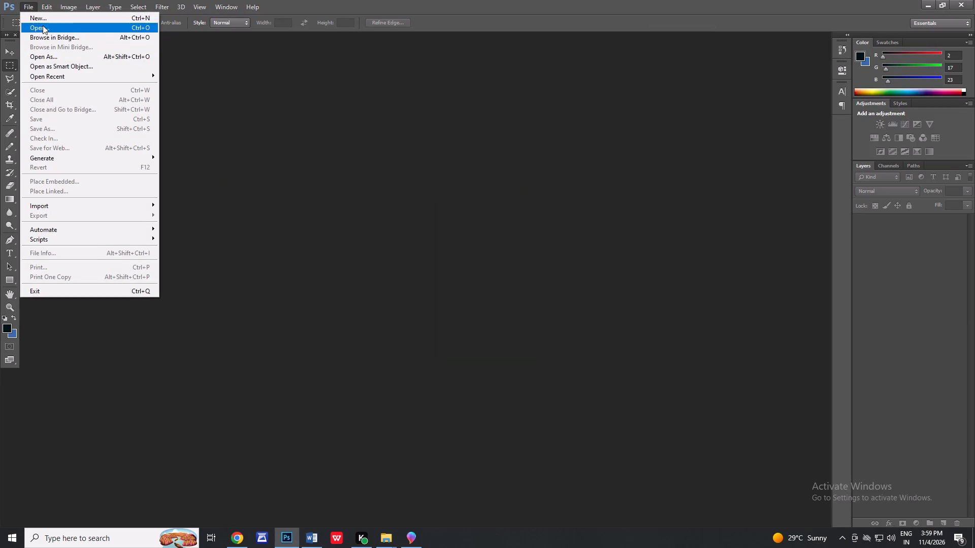
{"action": "left_click", "coordinate": [44, 22]}
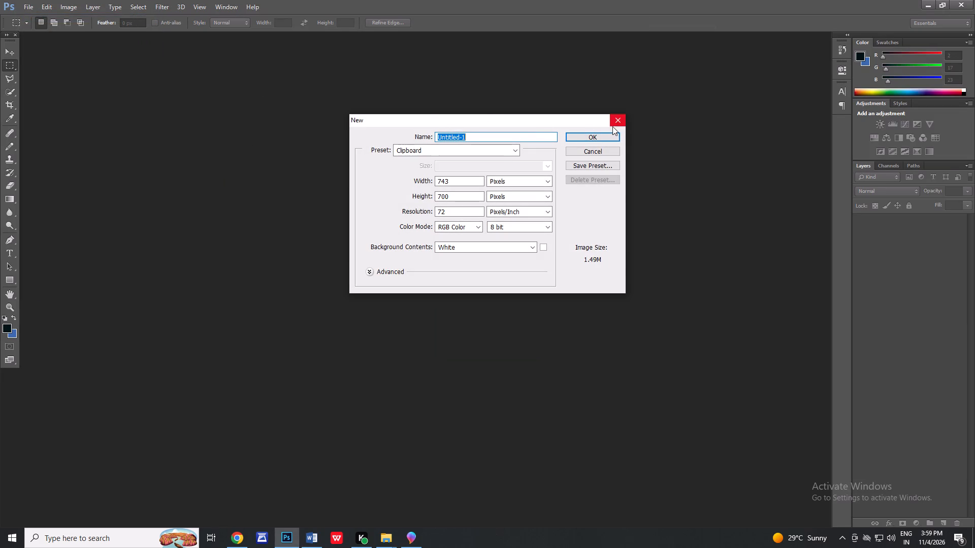
{"action": "left_click", "coordinate": [615, 125]}
{"action": "left_click", "coordinate": [26, 10]}
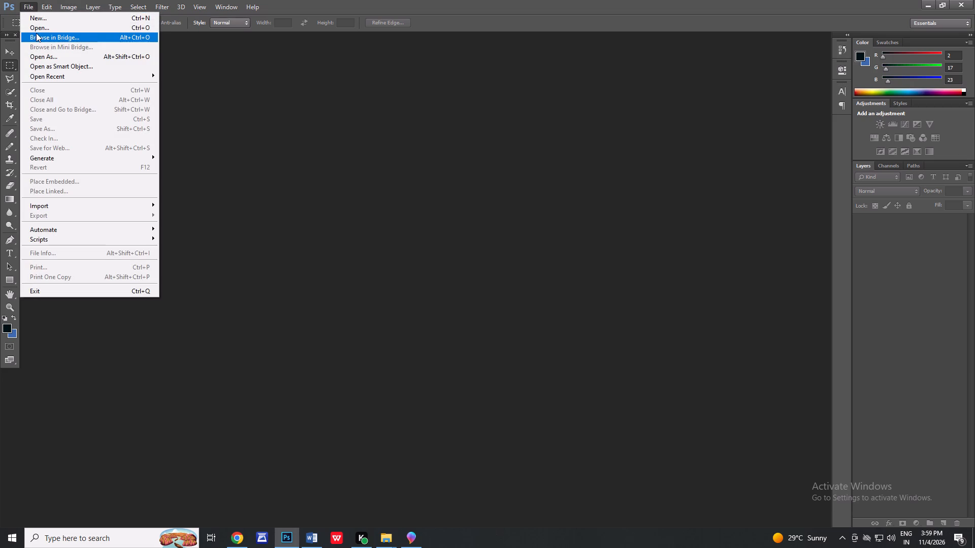
Open the front-side banknote image, WhatsApp Image 2026-11-04 at 3.01.42 PM, from Downloads and unlock its Background layer.
{"action": "left_click", "coordinate": [38, 30]}
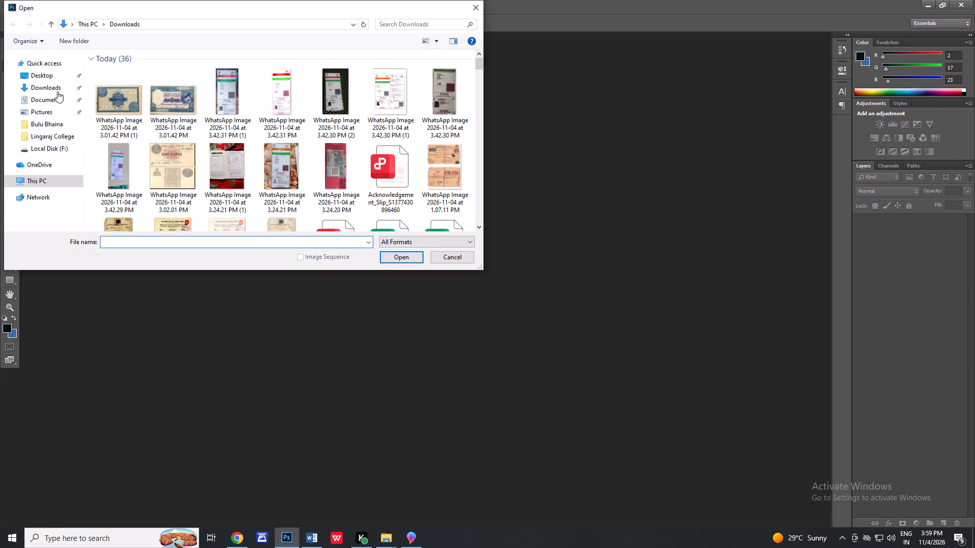
{"action": "left_click", "coordinate": [161, 107]}
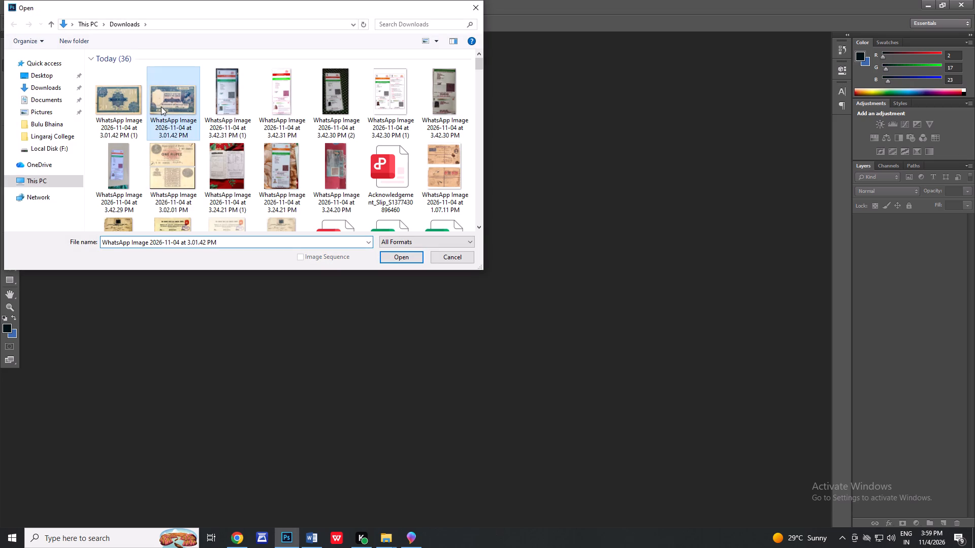
{"action": "left_click", "coordinate": [387, 256]}
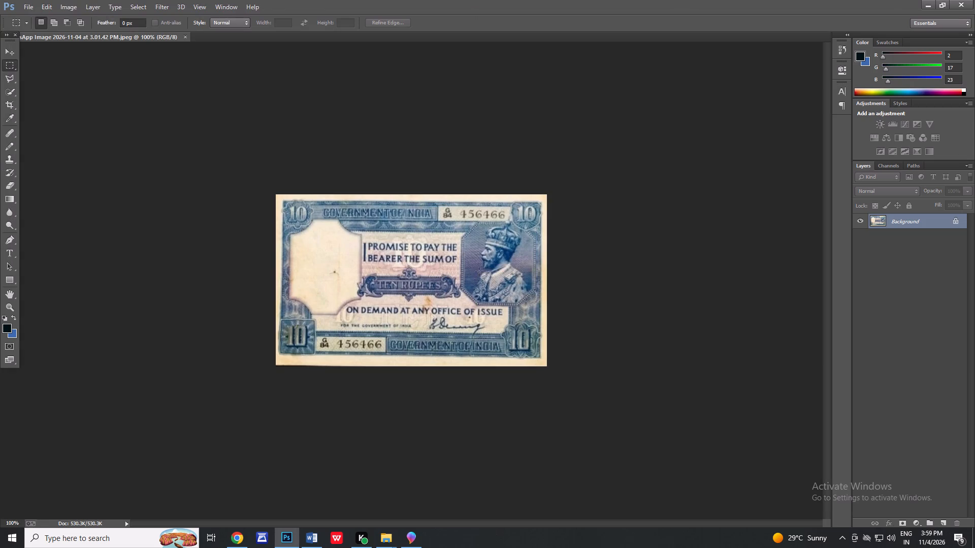
{"action": "left_click", "coordinate": [955, 220]}
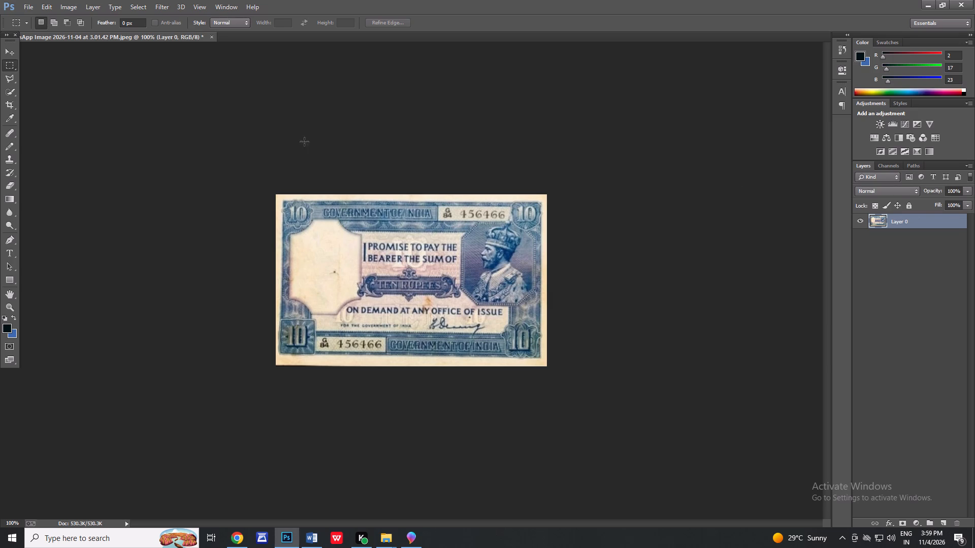
With the Crop tool, set the resolution unit to px/cm and open the crop width for editing.
{"action": "left_click", "coordinate": [12, 105]}
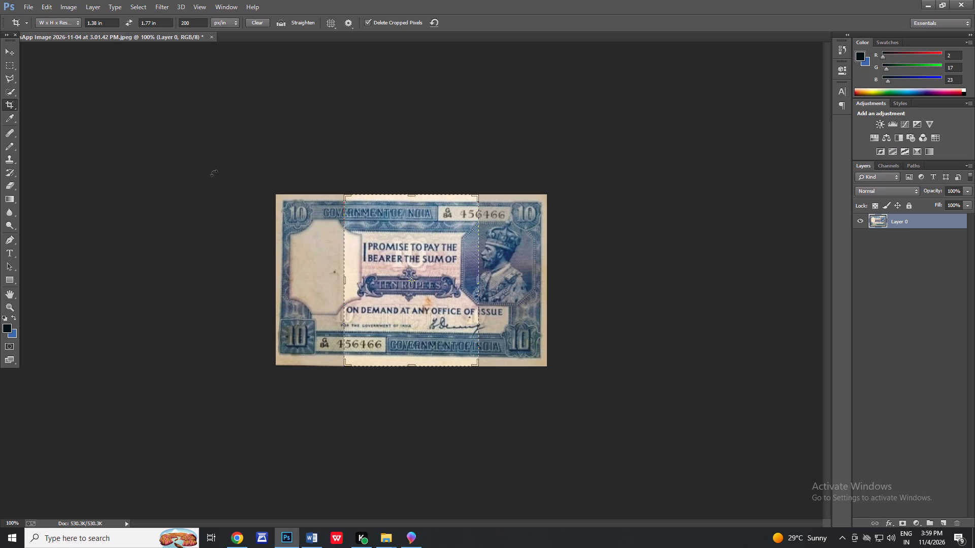
{"action": "left_click", "coordinate": [233, 21]}
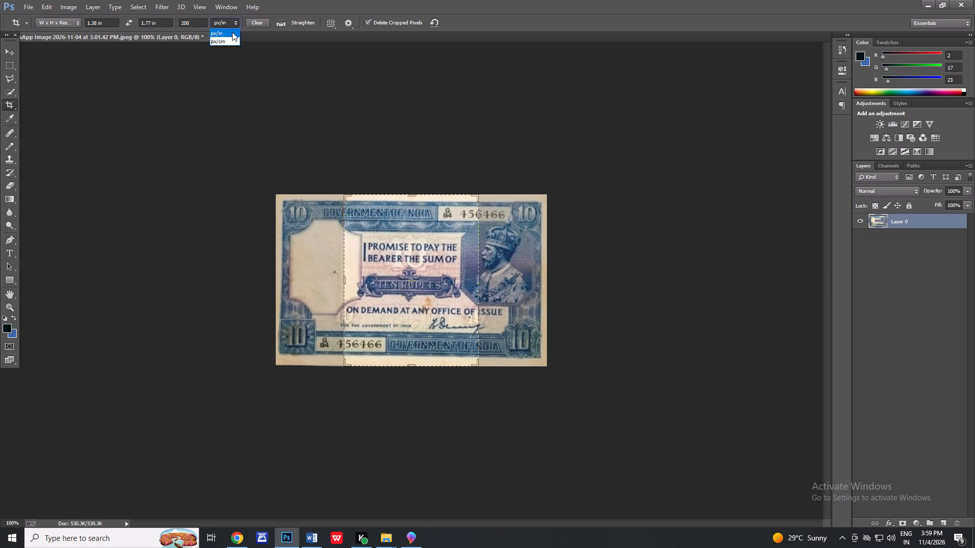
{"action": "left_click", "coordinate": [232, 39]}
{"action": "left_click", "coordinate": [112, 21]}
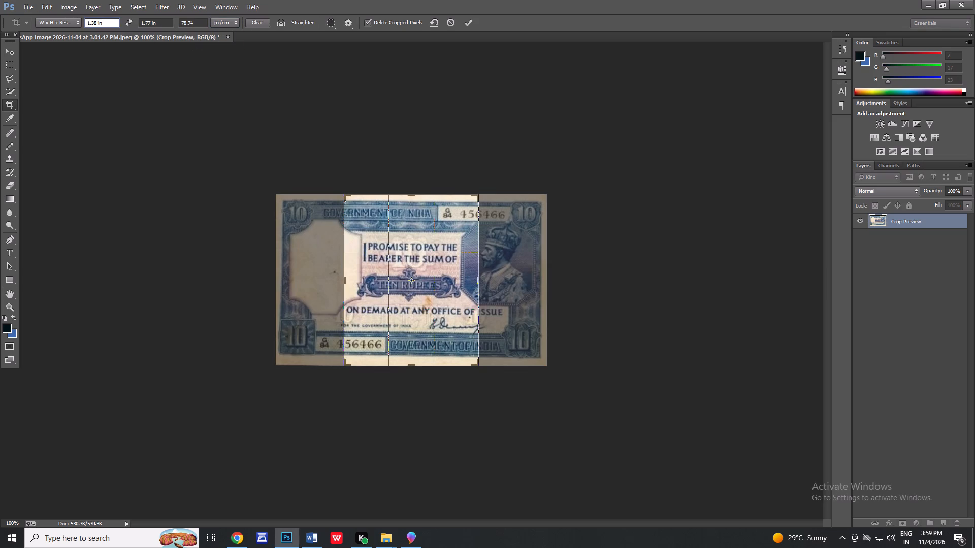
Set the crop width for the front-side image to 12.2 cm.
{"action": "key", "text": "BackSpace"}
{"action": "key", "text": "BackSpace"}
{"action": "key", "text": "BackSpace"}
{"action": "key", "text": "BackSpace"}
{"action": "key", "text": "BackSpace"}
{"action": "key", "text": "BackSpace"}
{"action": "key", "text": "BackSpace"}
{"action": "key", "text": "BackSpace"}
{"action": "key", "text": "BackSpace"}
{"action": "key", "text": "BackSpace"}
{"action": "key", "text": "BackSpace"}
{"action": "key", "text": "BackSpace"}
{"action": "key", "text": "BackSpace"}
{"action": "key", "text": "BackSpace"}
{"action": "key", "text": "BackSpace"}
{"action": "key", "text": "BackSpace"}
{"action": "key", "text": "BackSpace"}
{"action": "key", "text": "BackSpace"}
{"action": "type", "text": "12"}
{"action": "type", "text": ".3"}
{"action": "key", "text": "BackSpace"}
{"action": "key", "text": "2"}
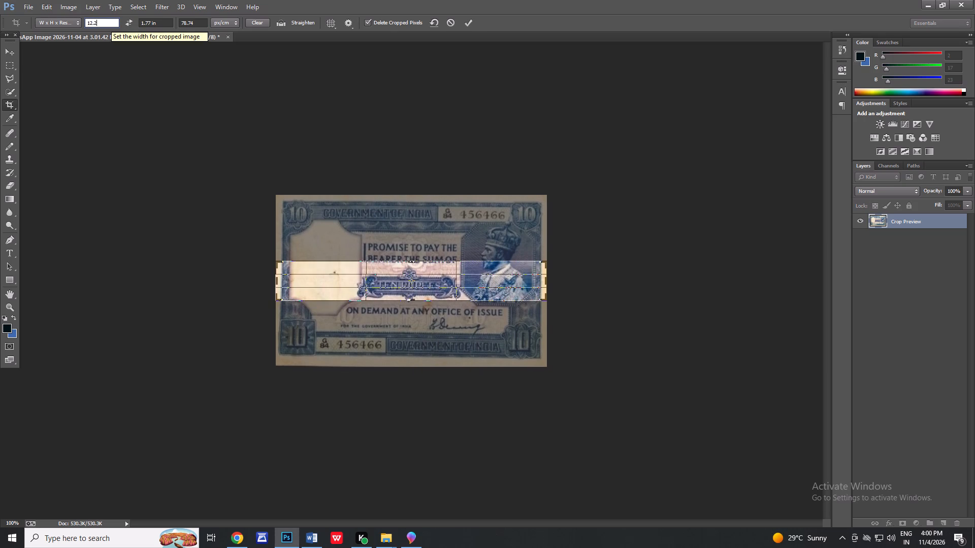
{"action": "key", "text": "c"}
{"action": "key", "text": "m"}
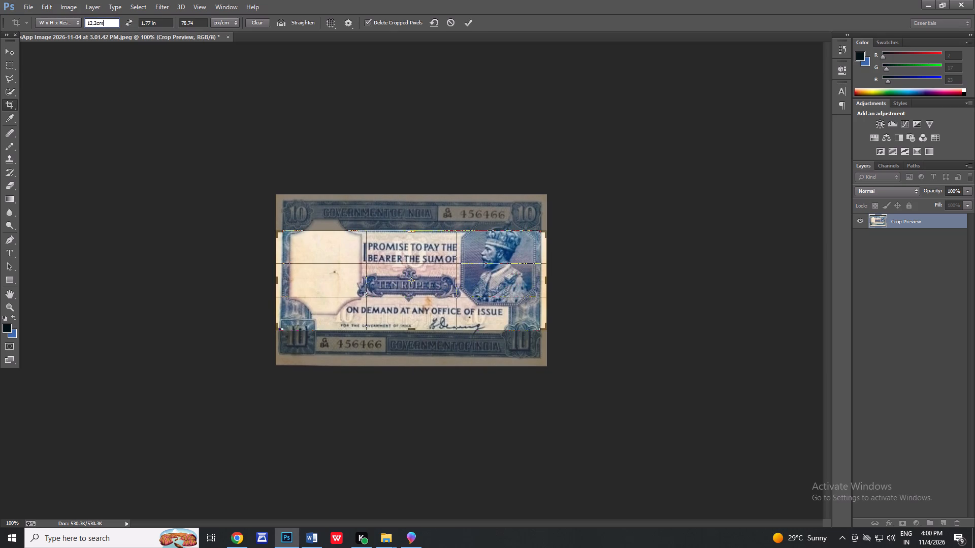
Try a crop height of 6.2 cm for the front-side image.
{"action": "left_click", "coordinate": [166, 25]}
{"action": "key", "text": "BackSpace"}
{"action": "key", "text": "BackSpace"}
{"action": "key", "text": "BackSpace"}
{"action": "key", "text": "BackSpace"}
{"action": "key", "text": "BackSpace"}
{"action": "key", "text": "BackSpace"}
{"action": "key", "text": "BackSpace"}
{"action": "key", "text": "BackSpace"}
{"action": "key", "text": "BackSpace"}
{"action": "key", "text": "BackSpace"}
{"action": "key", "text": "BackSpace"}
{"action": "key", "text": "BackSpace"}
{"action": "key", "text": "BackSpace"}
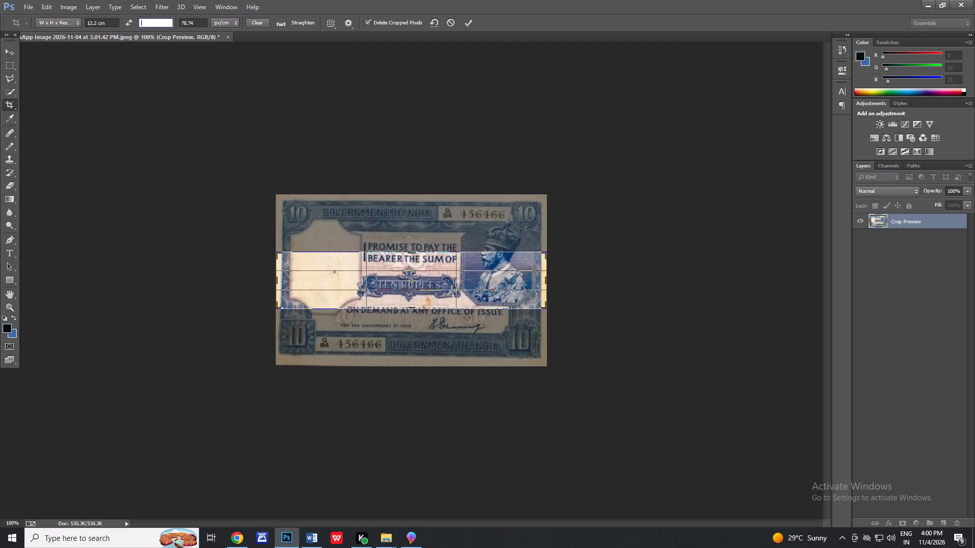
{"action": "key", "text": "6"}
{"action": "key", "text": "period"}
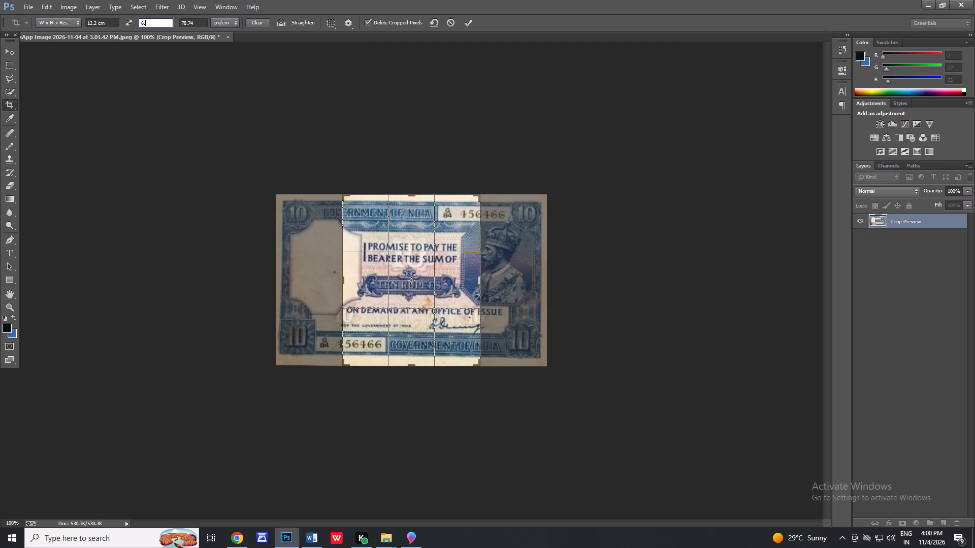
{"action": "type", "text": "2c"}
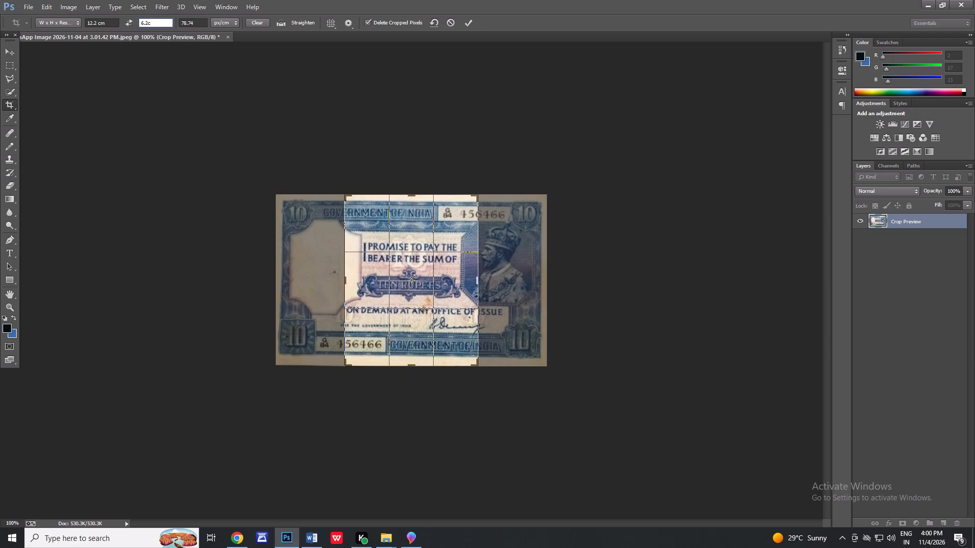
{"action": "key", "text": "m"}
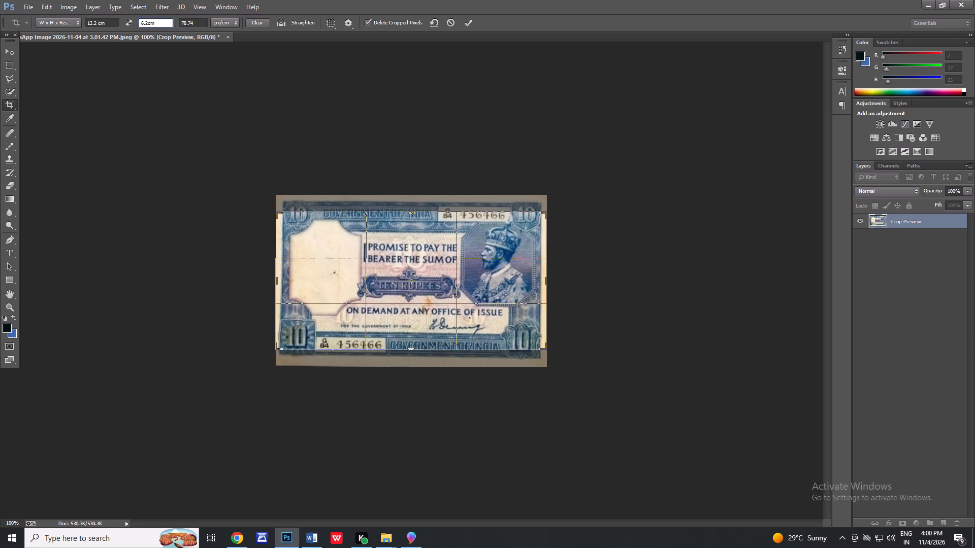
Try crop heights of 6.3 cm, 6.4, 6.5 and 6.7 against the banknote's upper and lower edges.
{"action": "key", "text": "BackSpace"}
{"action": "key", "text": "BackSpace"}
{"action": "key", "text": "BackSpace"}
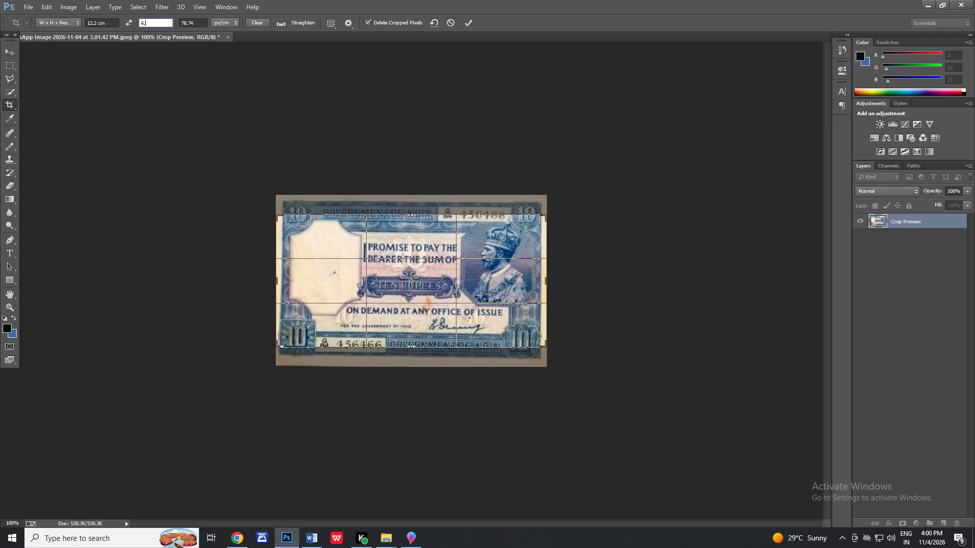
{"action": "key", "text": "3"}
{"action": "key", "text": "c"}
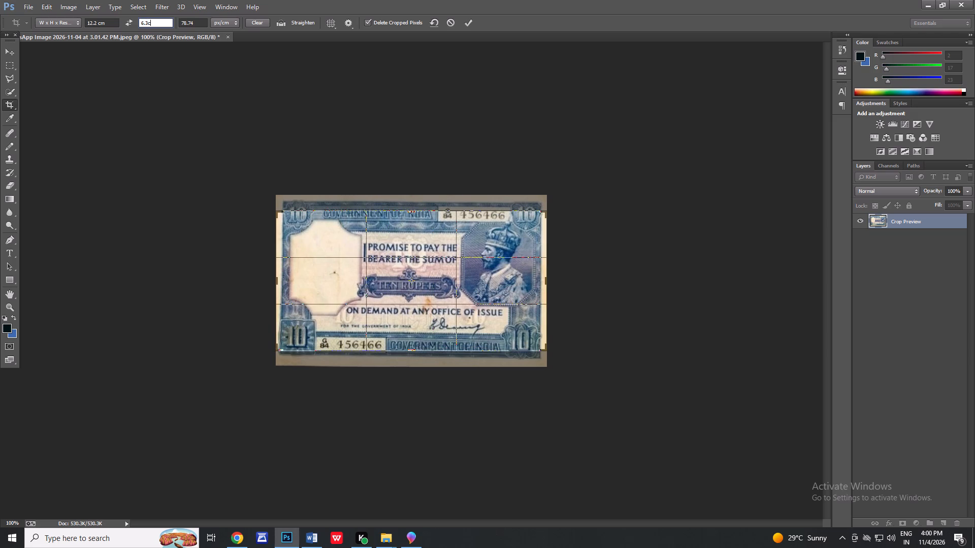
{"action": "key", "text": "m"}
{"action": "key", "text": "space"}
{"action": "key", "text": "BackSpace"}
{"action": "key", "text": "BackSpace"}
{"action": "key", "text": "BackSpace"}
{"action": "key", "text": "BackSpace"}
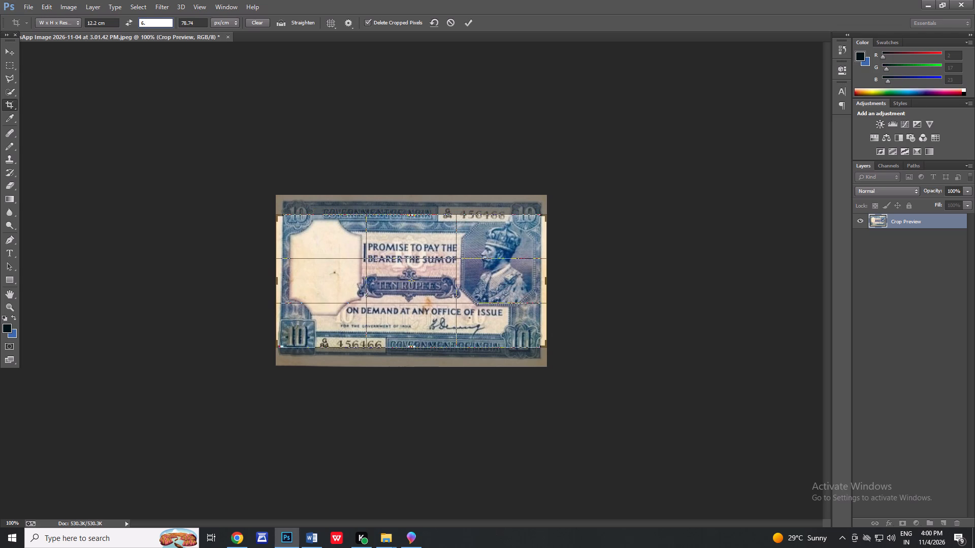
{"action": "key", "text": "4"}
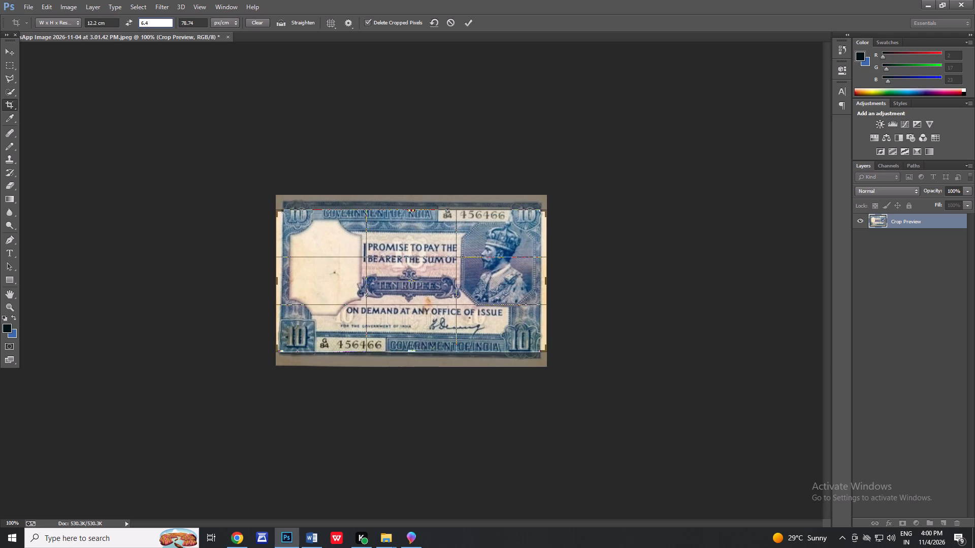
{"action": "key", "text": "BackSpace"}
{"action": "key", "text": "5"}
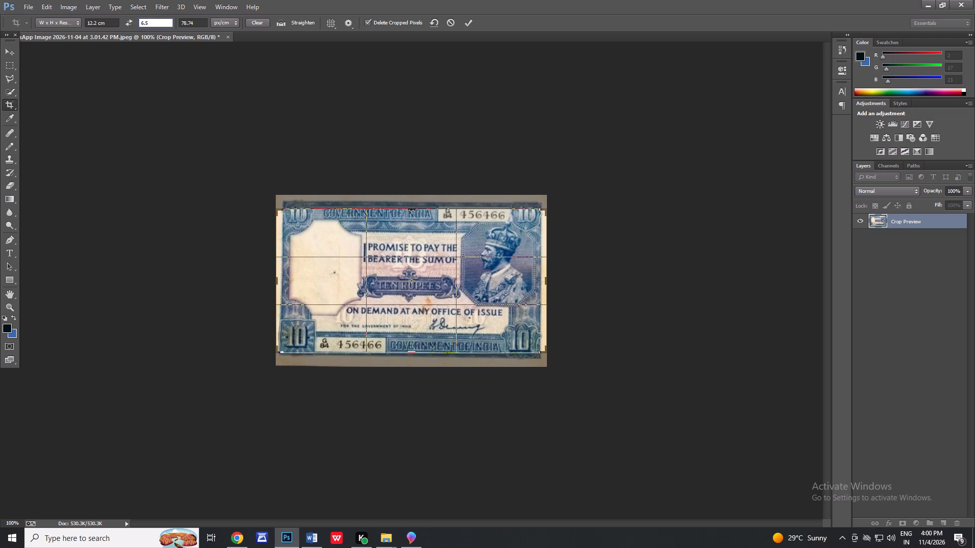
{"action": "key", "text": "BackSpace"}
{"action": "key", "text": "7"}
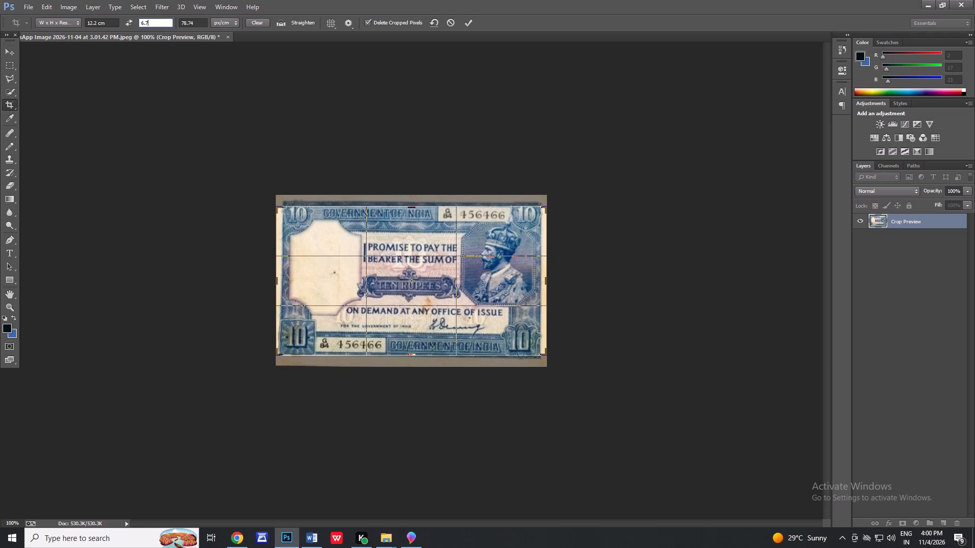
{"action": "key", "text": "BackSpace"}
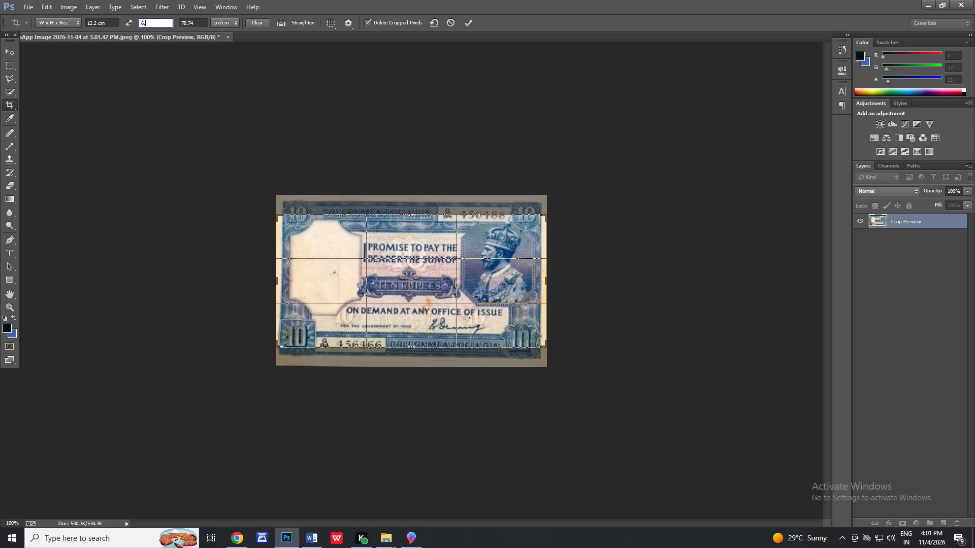
Set the crop height for the front-side image to 7 cm.
{"action": "key", "text": "BackSpace"}
{"action": "key", "text": "BackSpace"}
{"action": "key", "text": "BackSpace"}
{"action": "key", "text": "7"}
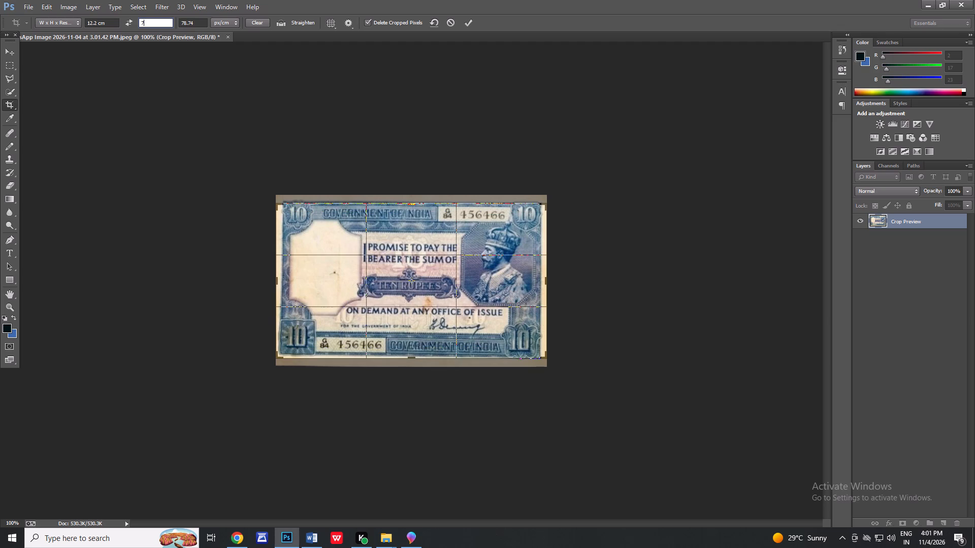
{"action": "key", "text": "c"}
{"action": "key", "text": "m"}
Crop the front-side banknote image to 12.5 cm wide by 8 cm high and apply the crop.
{"action": "left_click", "coordinate": [143, 23]}
{"action": "key", "text": "BackSpace"}
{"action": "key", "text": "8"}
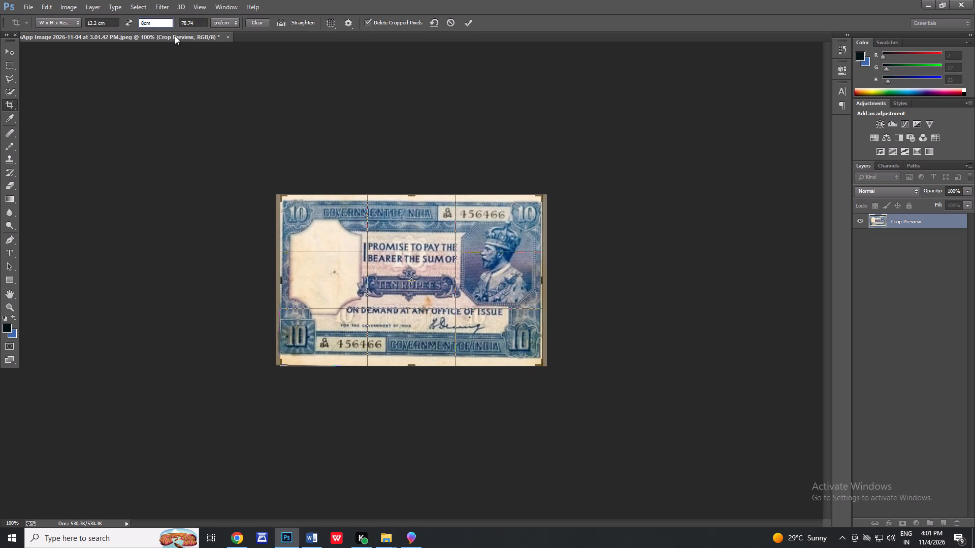
{"action": "left_click", "coordinate": [96, 24]}
{"action": "key", "text": "BackSpace"}
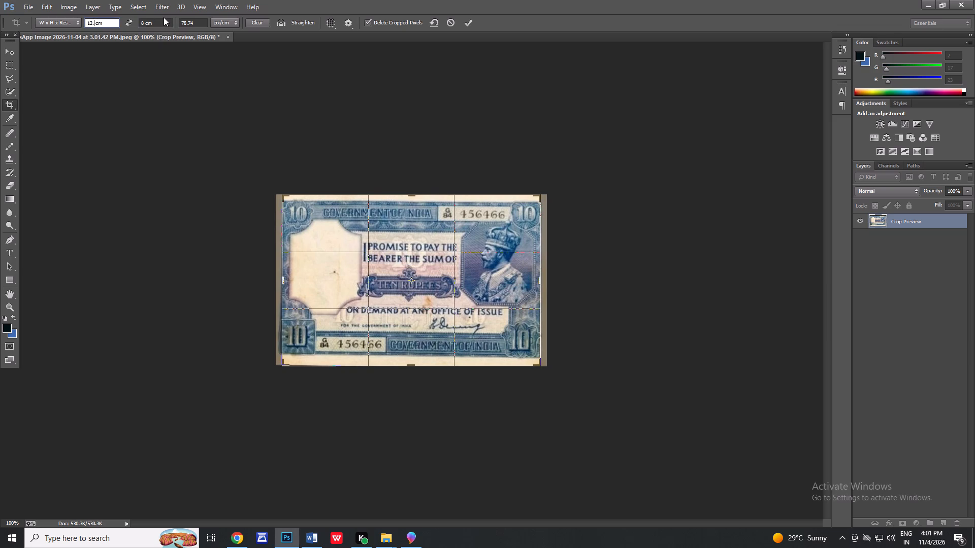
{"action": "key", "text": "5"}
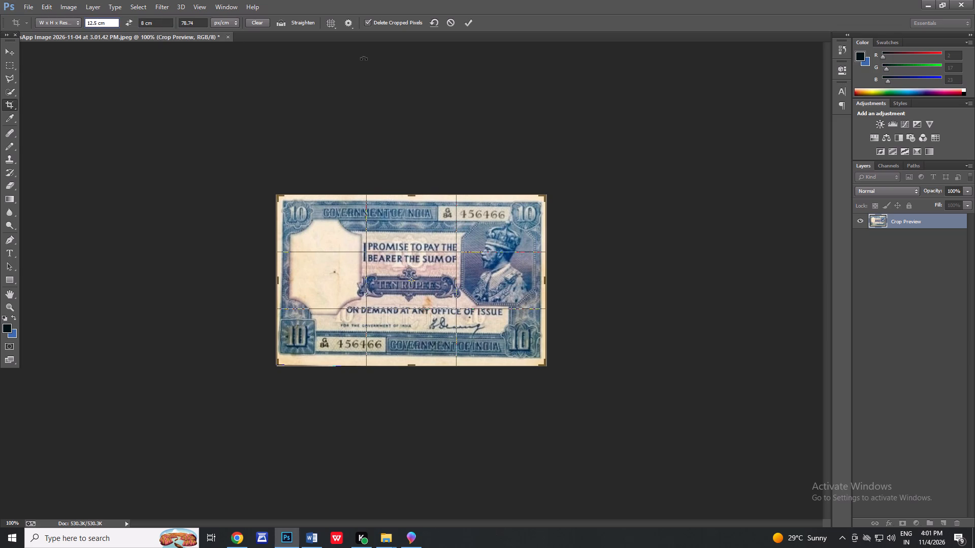
{"action": "left_click", "coordinate": [470, 20]}
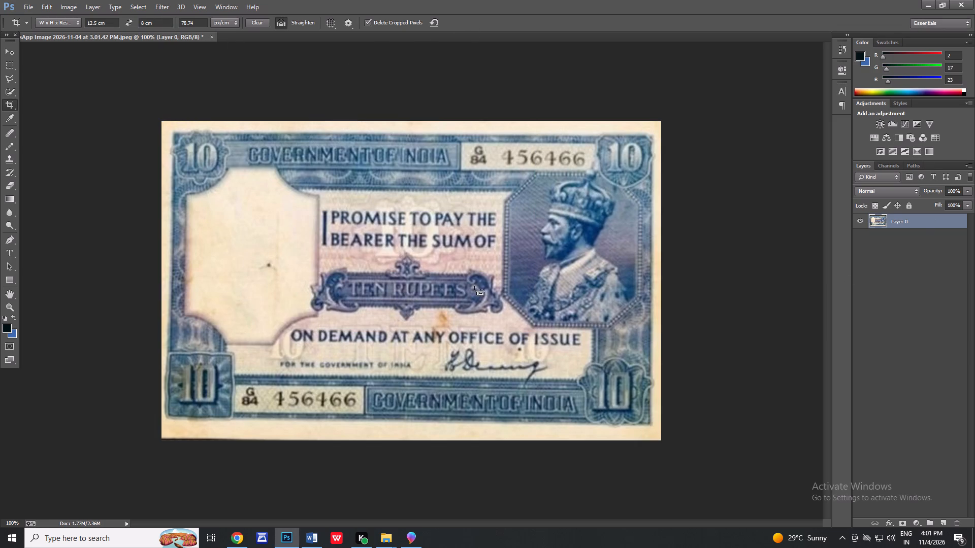
Save the cropped banknote as a JPEG in Downloads under its existing file name, with High quality and Progressive format.
{"action": "key", "text": "ctrl+s"}
{"action": "left_click", "coordinate": [122, 233]}
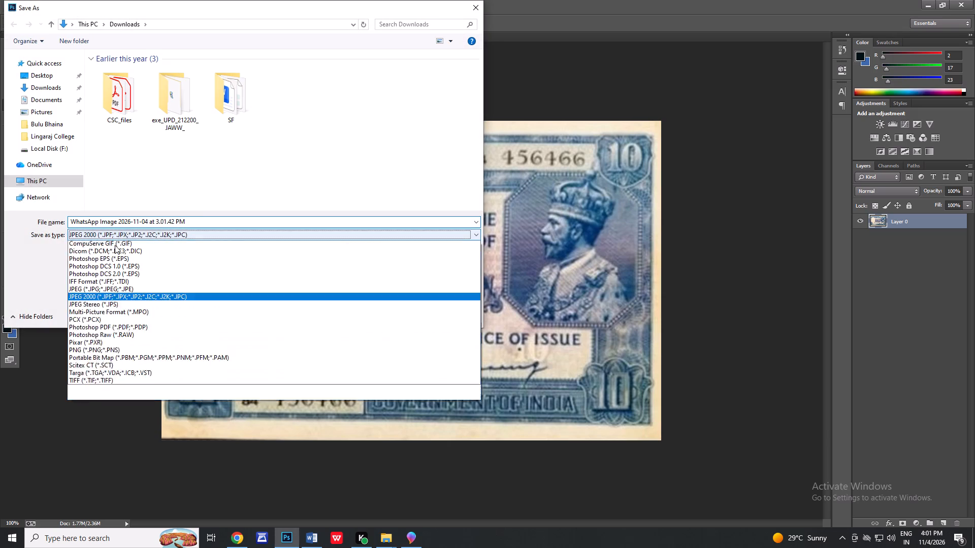
{"action": "left_click", "coordinate": [83, 314]}
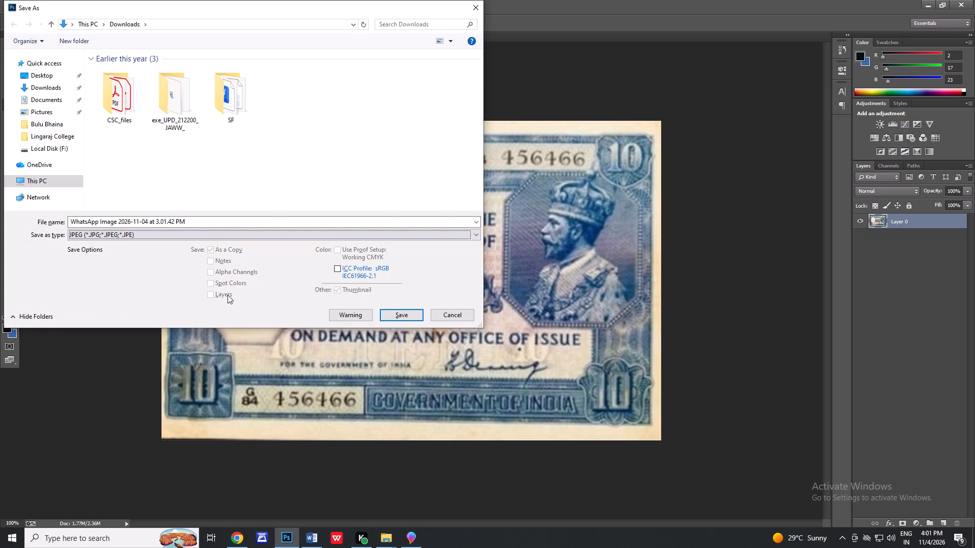
{"action": "left_click", "coordinate": [401, 312]}
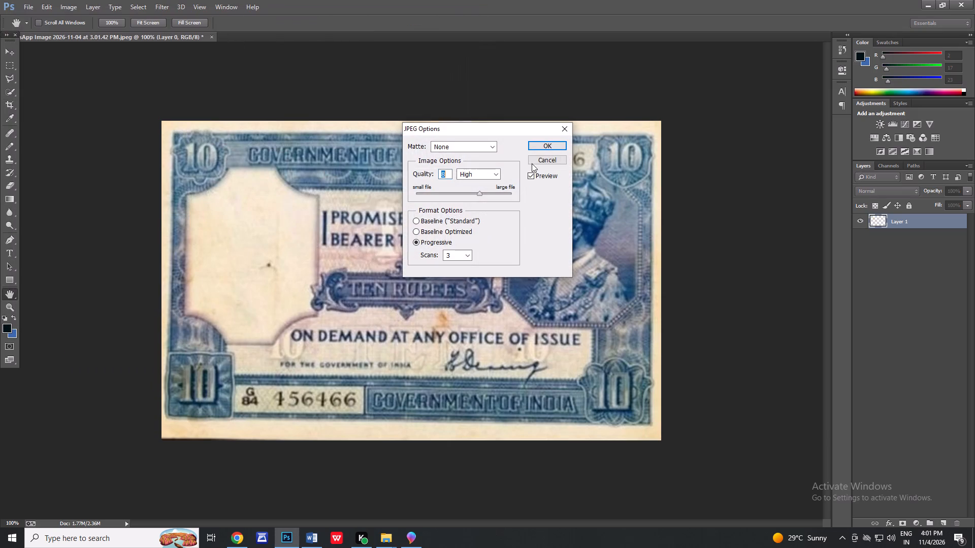
{"action": "left_click", "coordinate": [545, 148]}
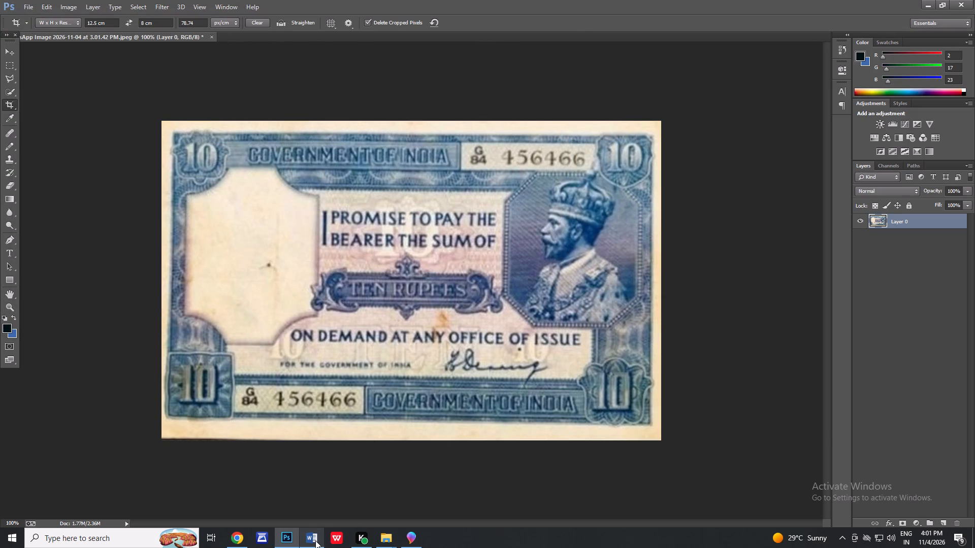
Switch to the Word document and cut the old banknote picture from the page.
{"action": "left_click", "coordinate": [315, 541]}
{"action": "right_click", "coordinate": [503, 180]}
{"action": "left_click", "coordinate": [531, 184]}
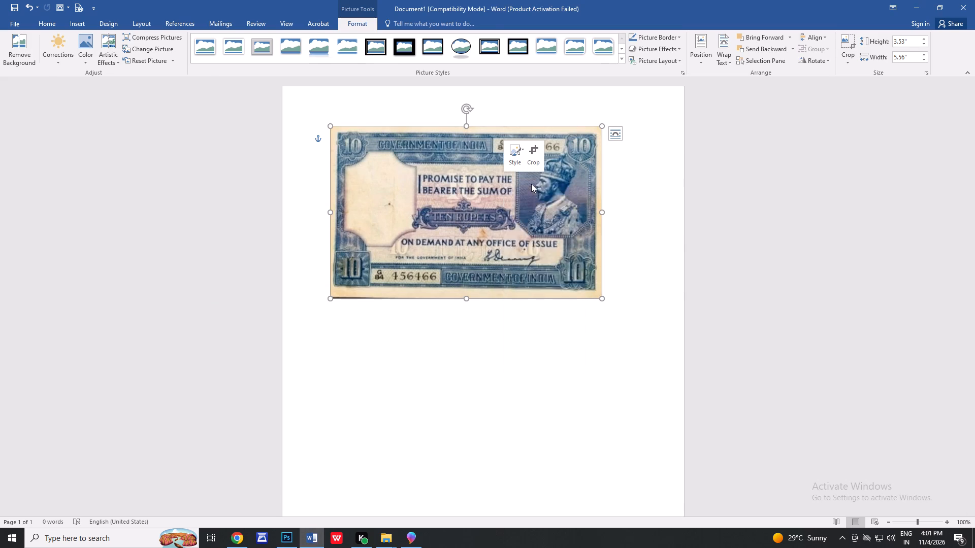
Set the Word document's paper size to A4.
{"action": "left_click", "coordinate": [76, 24]}
{"action": "left_click", "coordinate": [138, 27]}
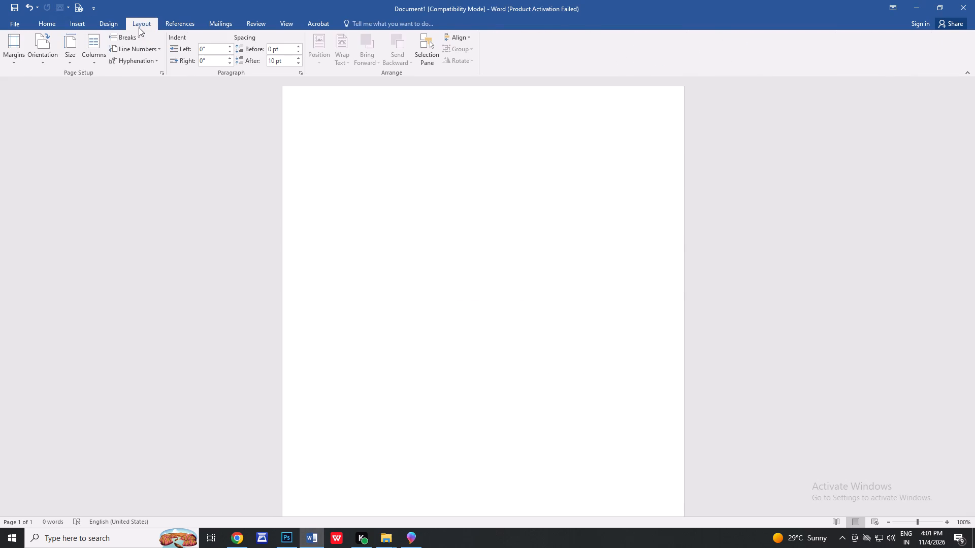
{"action": "left_click", "coordinate": [73, 50]}
{"action": "left_click", "coordinate": [105, 258]}
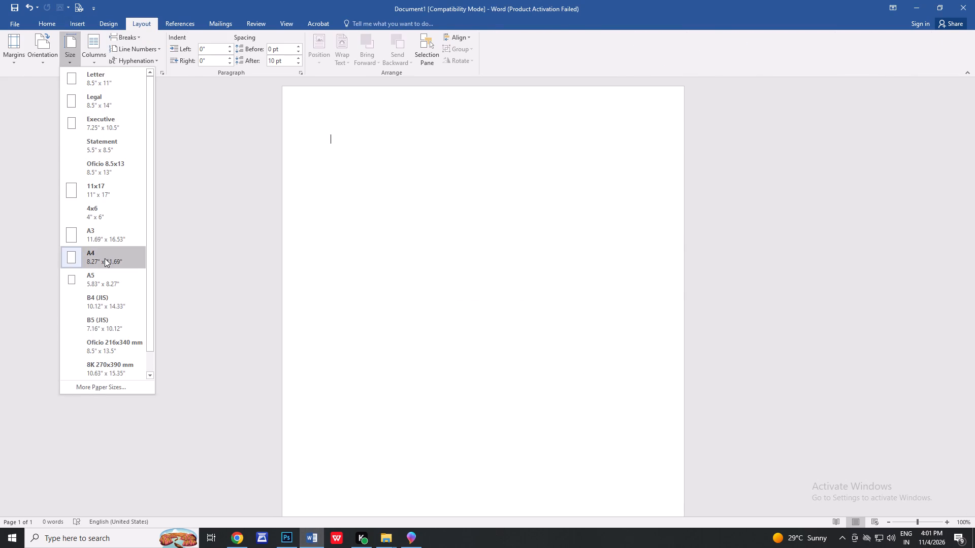
Insert the newly cropped front-side picture, WhatsApp Image 2026-11-04 at 3.01.42 PM, from Downloads into the page.
{"action": "left_click", "coordinate": [72, 23]}
{"action": "left_click", "coordinate": [112, 61]}
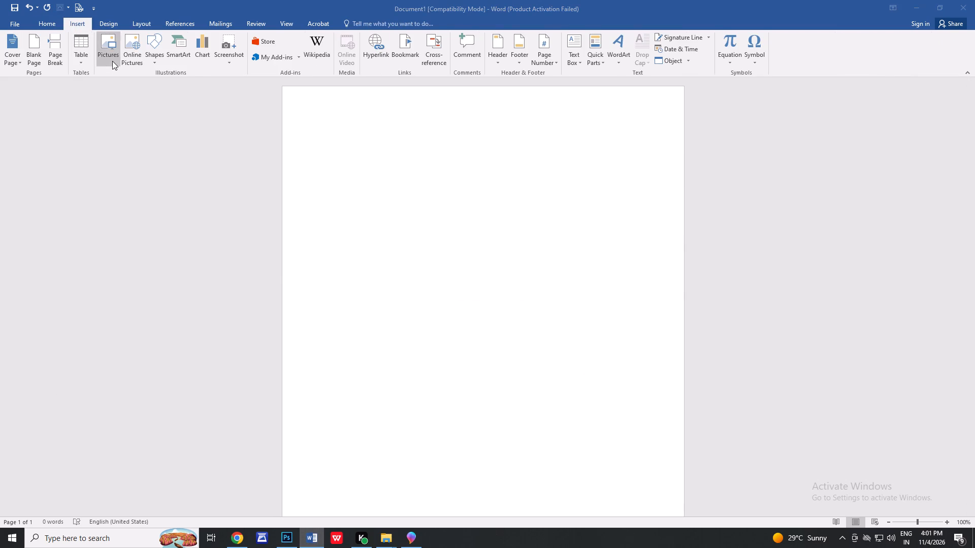
{"action": "left_click", "coordinate": [43, 89]}
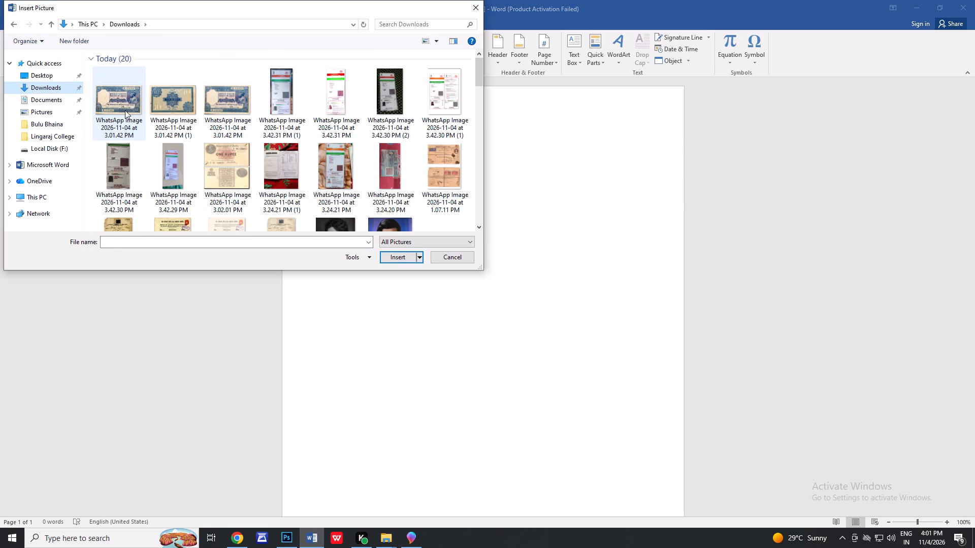
{"action": "left_click", "coordinate": [125, 110]}
{"action": "left_click", "coordinate": [395, 255]}
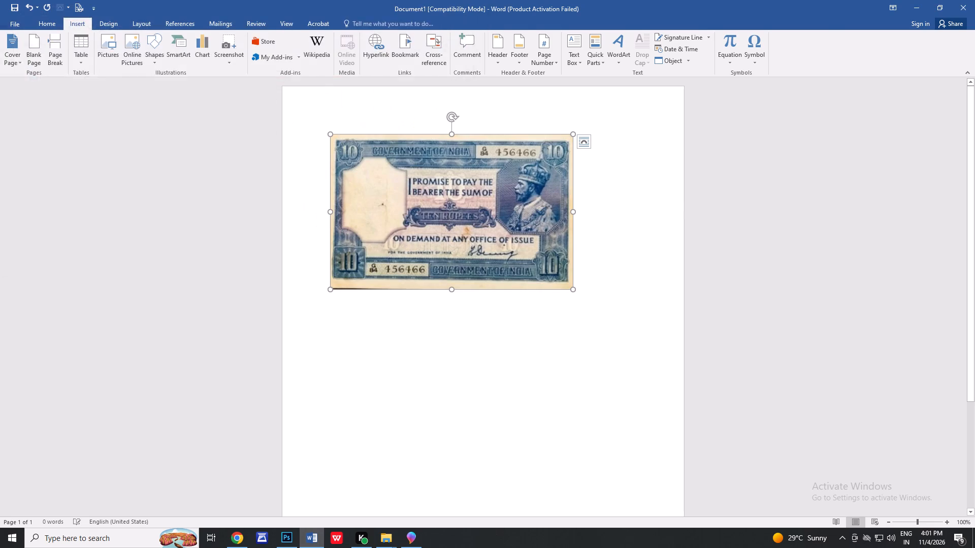
Set the banknote picture's text wrapping to Behind Text and move it to the top of the page, roughly centred horizontally.
{"action": "left_click", "coordinate": [583, 147]}
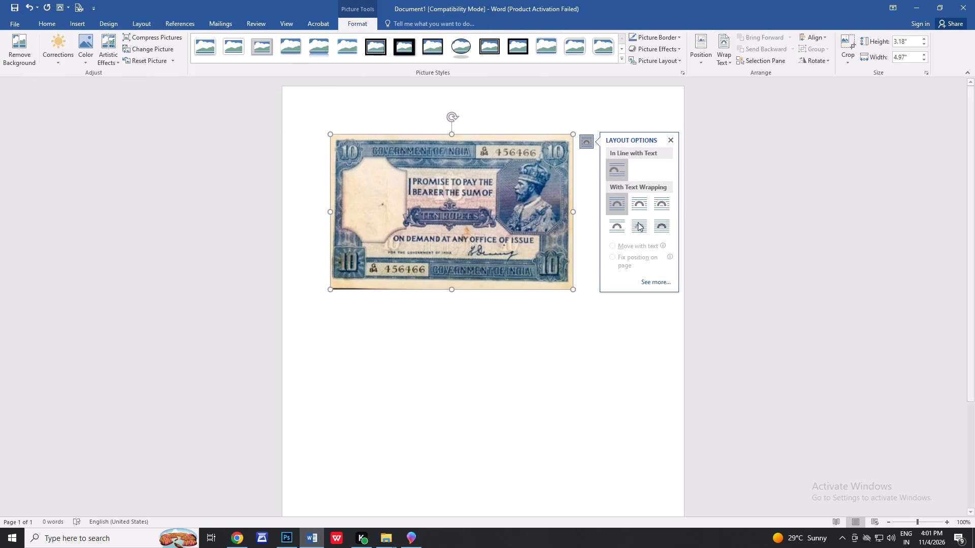
{"action": "left_click", "coordinate": [641, 226]}
{"action": "left_click_drag", "start_coordinate": [463, 228], "coordinate": [416, 183]}
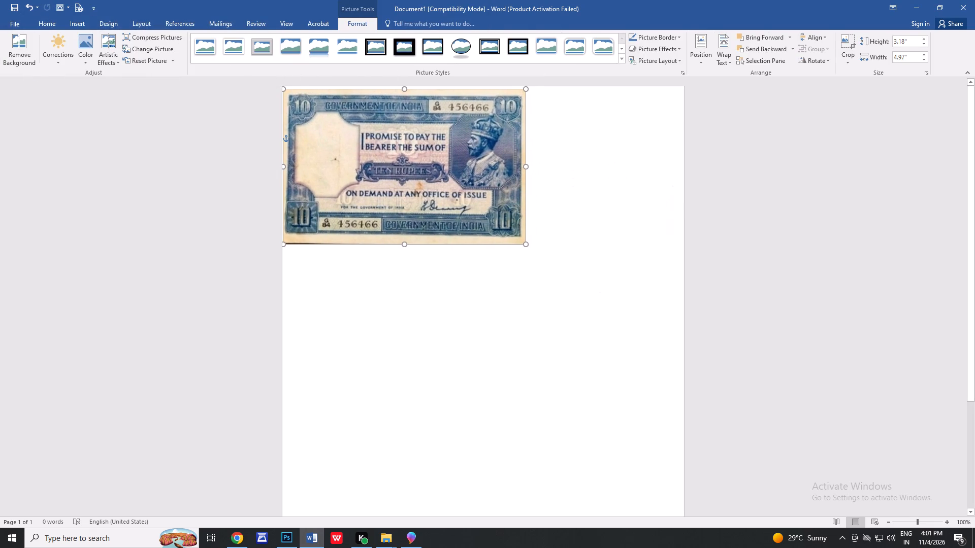
{"action": "left_click_drag", "start_coordinate": [416, 183], "coordinate": [419, 186]}
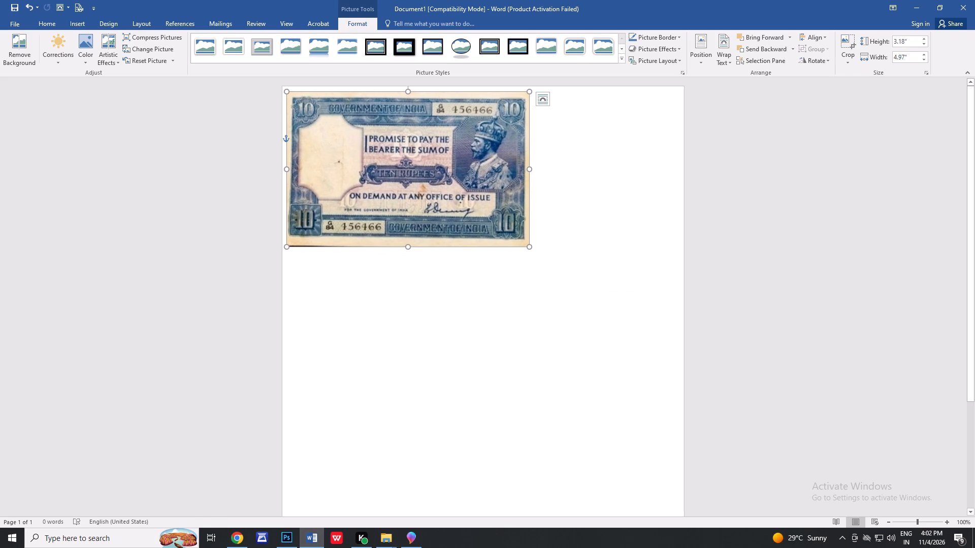
{"action": "left_click_drag", "start_coordinate": [452, 168], "coordinate": [515, 167]}
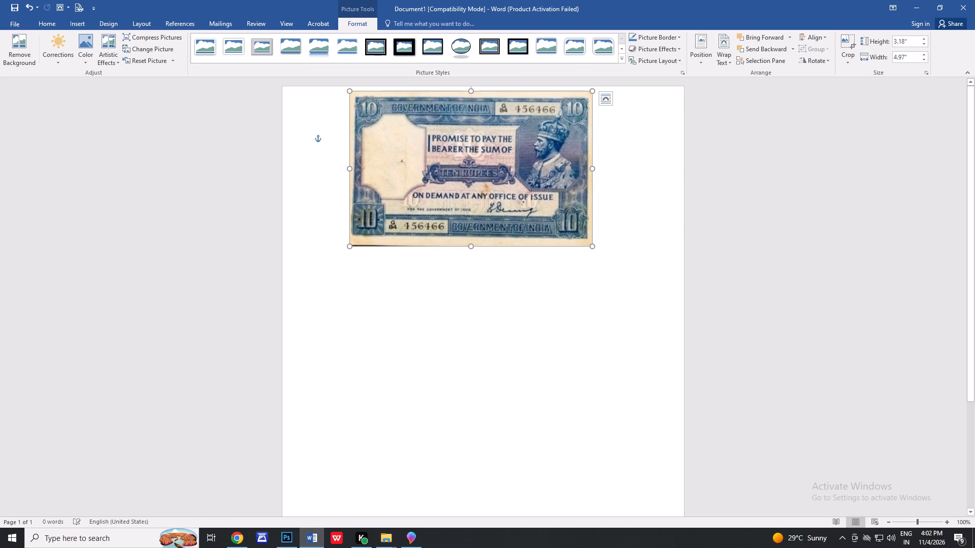
Open the context options of the banknote picture on the page.
{"action": "scroll", "coordinate": [571, 181], "scroll_direction": "down", "scroll_amount": 3}
{"action": "right_click", "coordinate": [523, 148]}
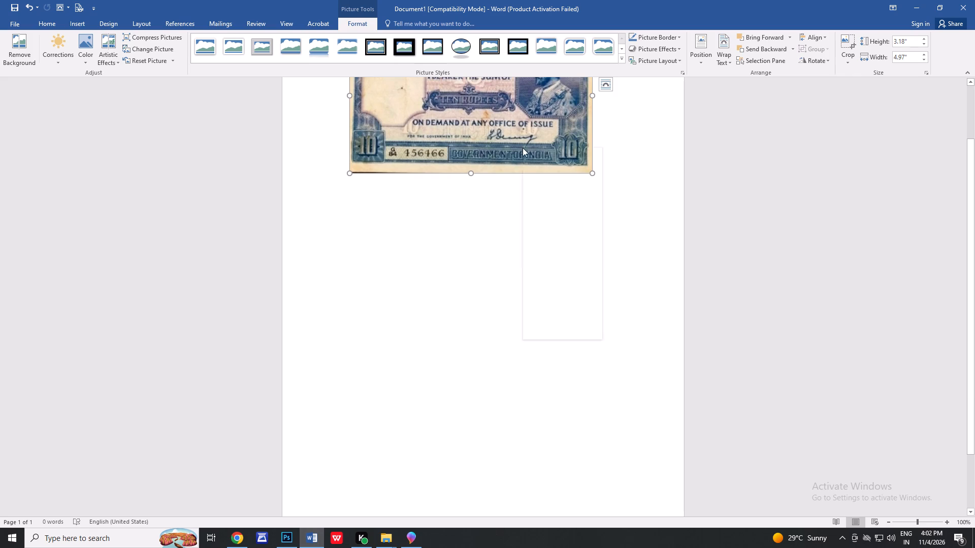
In Word, duplicate the front-side banknote picture and place the copy directly below the original, with their side edges aligned.
{"action": "left_click", "coordinate": [539, 166]}
{"action": "right_click", "coordinate": [456, 265]}
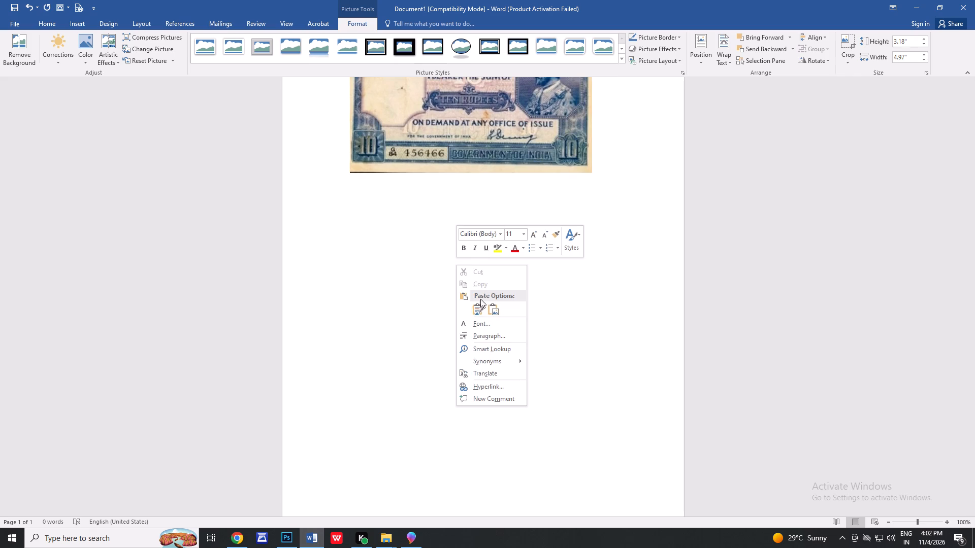
{"action": "left_click", "coordinate": [478, 311]}
{"action": "left_click_drag", "start_coordinate": [466, 156], "coordinate": [496, 293]}
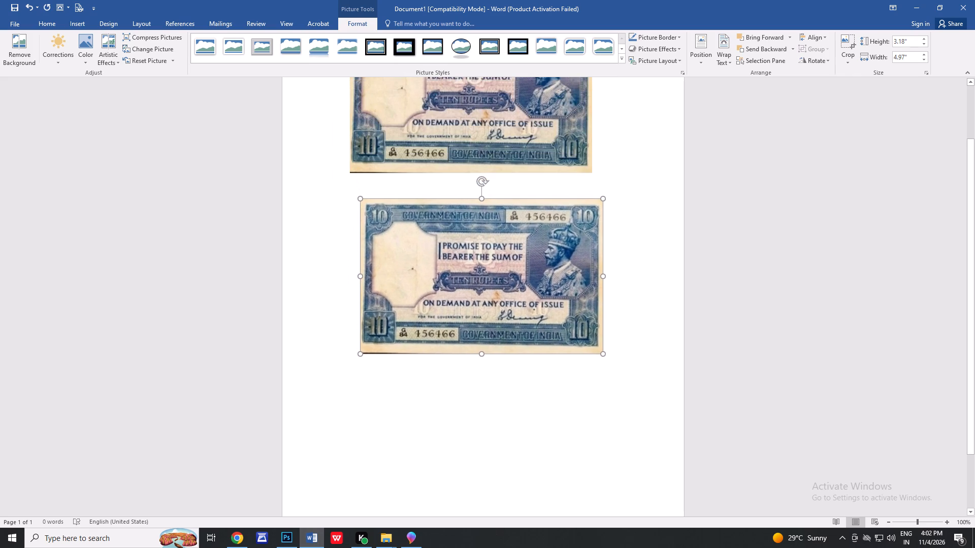
{"action": "left_click_drag", "start_coordinate": [496, 293], "coordinate": [484, 290]}
{"action": "left_click_drag", "start_coordinate": [484, 290], "coordinate": [486, 269]}
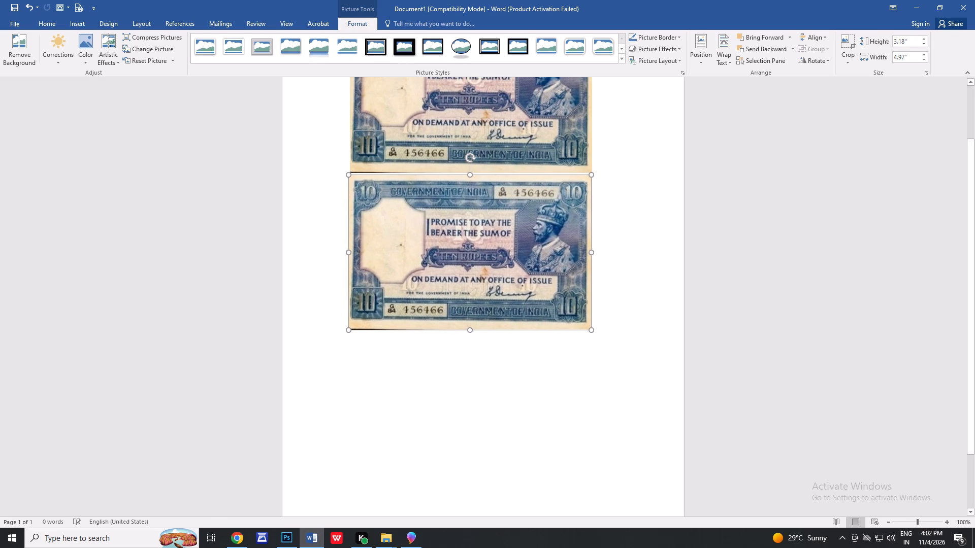
{"action": "left_click_drag", "start_coordinate": [486, 269], "coordinate": [485, 268]}
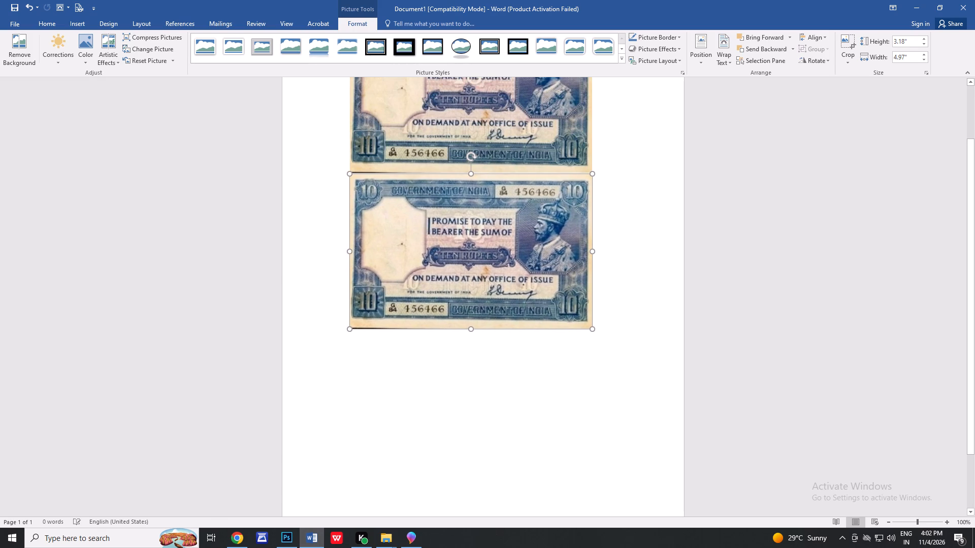
Nudge the second banknote picture vertically until it leaves a narrow gap below the first one.
{"action": "key", "text": "Down"}
{"action": "key", "text": "Down"}
{"action": "key", "text": "Down"}
{"action": "key", "text": "Down"}
{"action": "key", "text": "Down"}
{"action": "key", "text": "Down"}
{"action": "key", "text": "Down"}
{"action": "key", "text": "Down"}
{"action": "key", "text": "Down"}
{"action": "key", "text": "Down"}
{"action": "key", "text": "Down"}
{"action": "key", "text": "Down"}
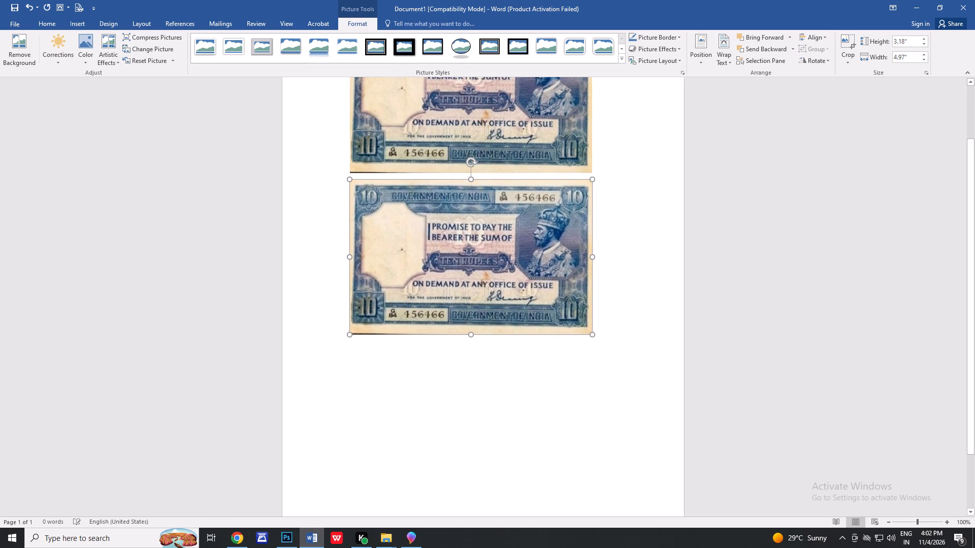
{"action": "key", "text": "Down"}
{"action": "key", "text": "Up"}
{"action": "key", "text": "Up"}
{"action": "key", "text": "Up"}
{"action": "key", "text": "Up"}
{"action": "key", "text": "Up"}
{"action": "key", "text": "Up"}
{"action": "key", "text": "Up"}
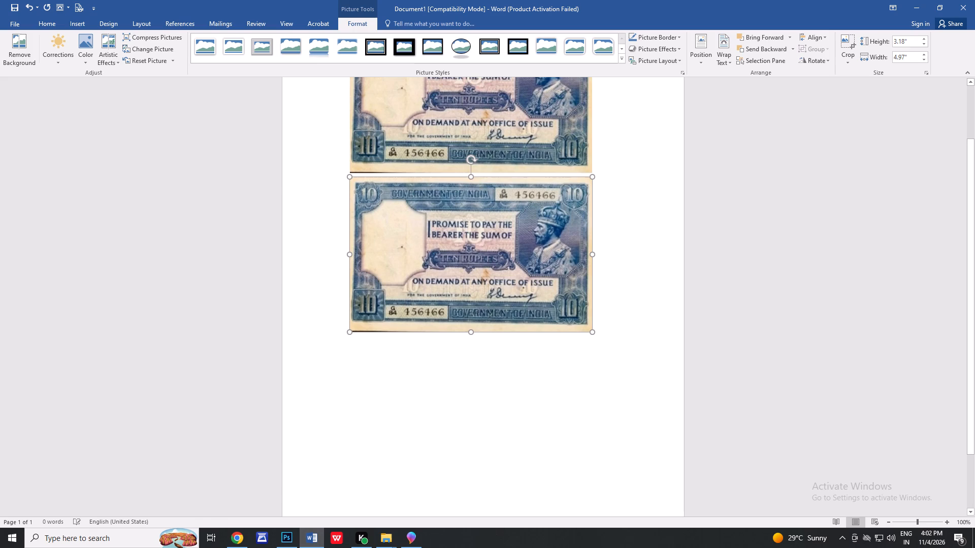
{"action": "key", "text": "Up"}
{"action": "key", "text": "Up"}
{"action": "key", "text": "Up"}
{"action": "key", "text": "Up"}
{"action": "key", "text": "Up"}
{"action": "key", "text": "Up"}
{"action": "key", "text": "Up"}
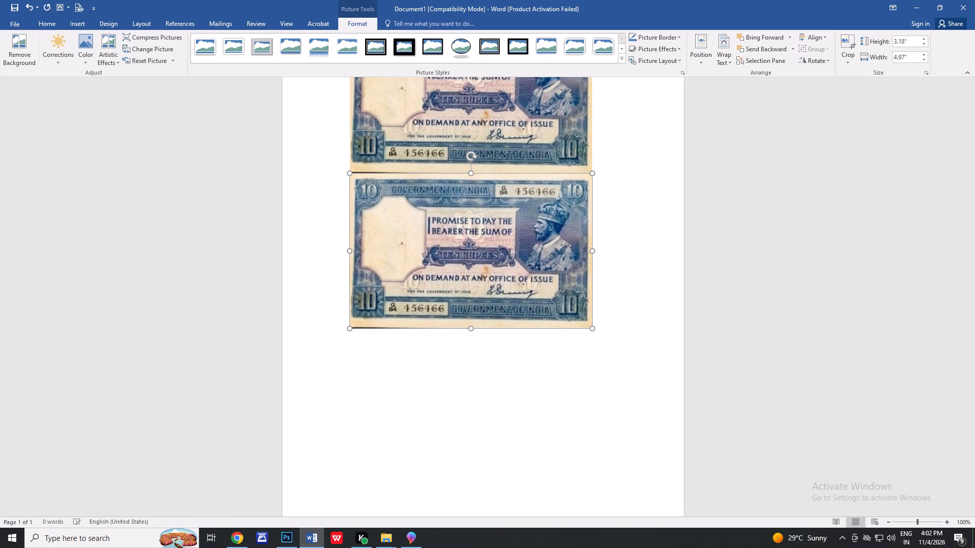
{"action": "key", "text": "Down"}
{"action": "key", "text": "Down"}
{"action": "key", "text": "Down"}
{"action": "key", "text": "Down"}
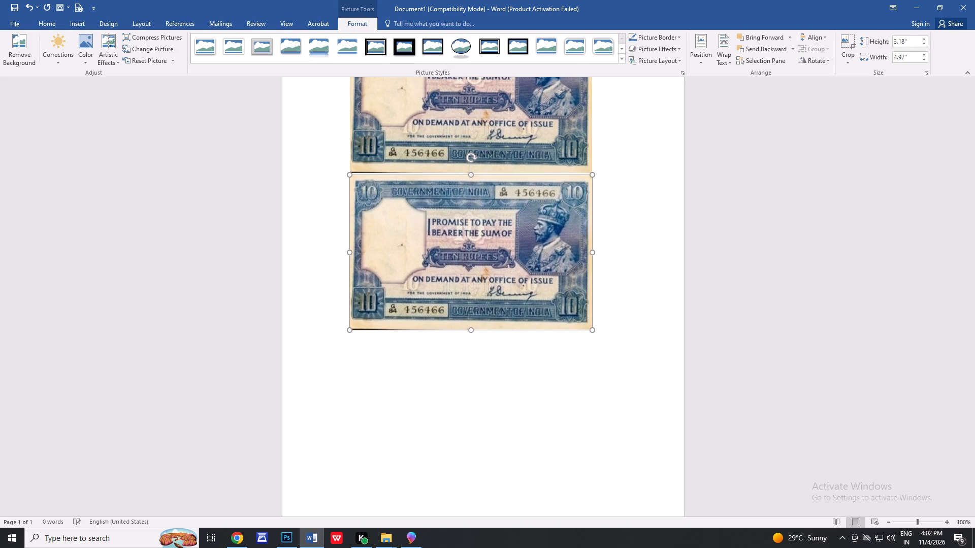
{"action": "key", "text": "Down"}
{"action": "key", "text": "Down"}
{"action": "key", "text": "Down"}
{"action": "key", "text": "Down"}
{"action": "key", "text": "Down"}
{"action": "key", "text": "Down"}
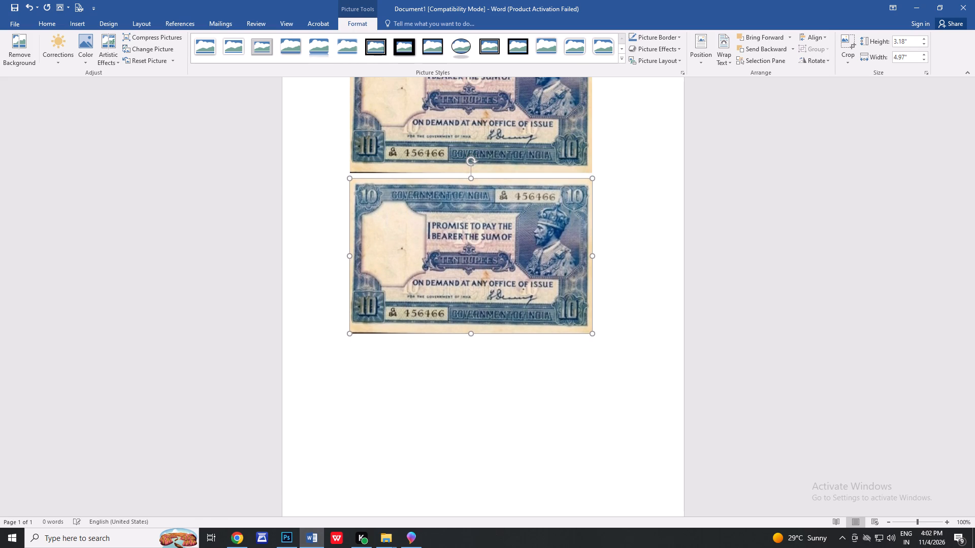
{"action": "key", "text": "Down"}
{"action": "key", "text": "Down"}
{"action": "key", "text": "Down"}
{"action": "key", "text": "Down"}
{"action": "key", "text": "Down"}
{"action": "key", "text": "Down"}
{"action": "key", "text": "Down"}
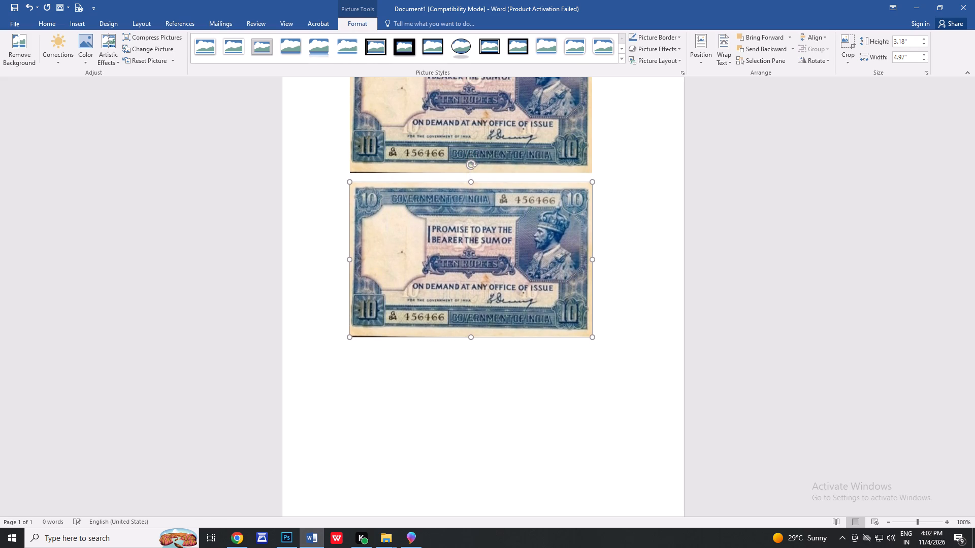
{"action": "key", "text": "Down"}
{"action": "key", "text": "Down"}
{"action": "key", "text": "Down"}
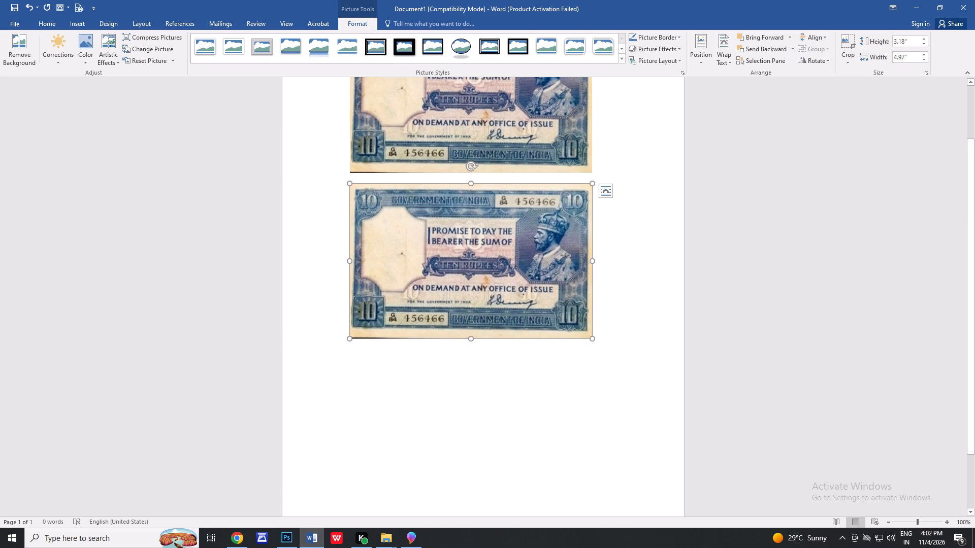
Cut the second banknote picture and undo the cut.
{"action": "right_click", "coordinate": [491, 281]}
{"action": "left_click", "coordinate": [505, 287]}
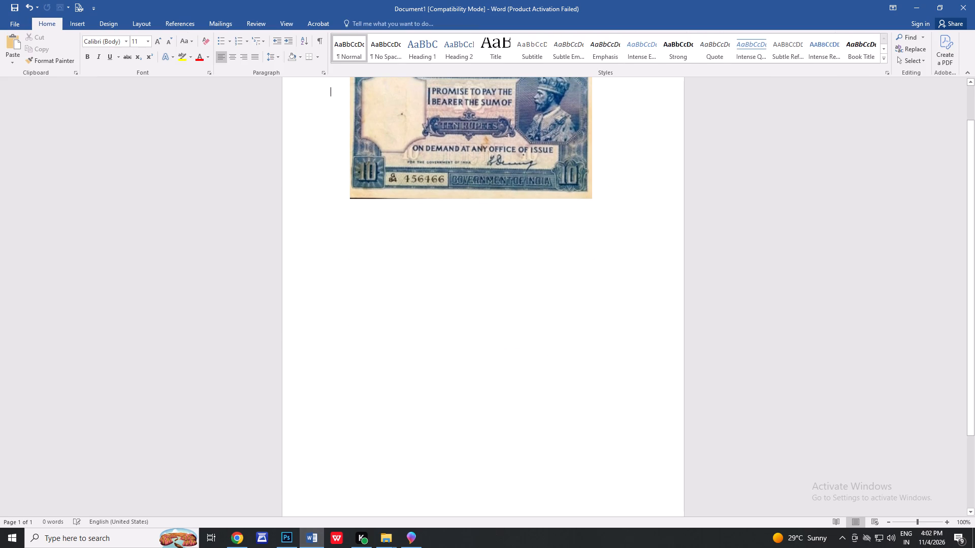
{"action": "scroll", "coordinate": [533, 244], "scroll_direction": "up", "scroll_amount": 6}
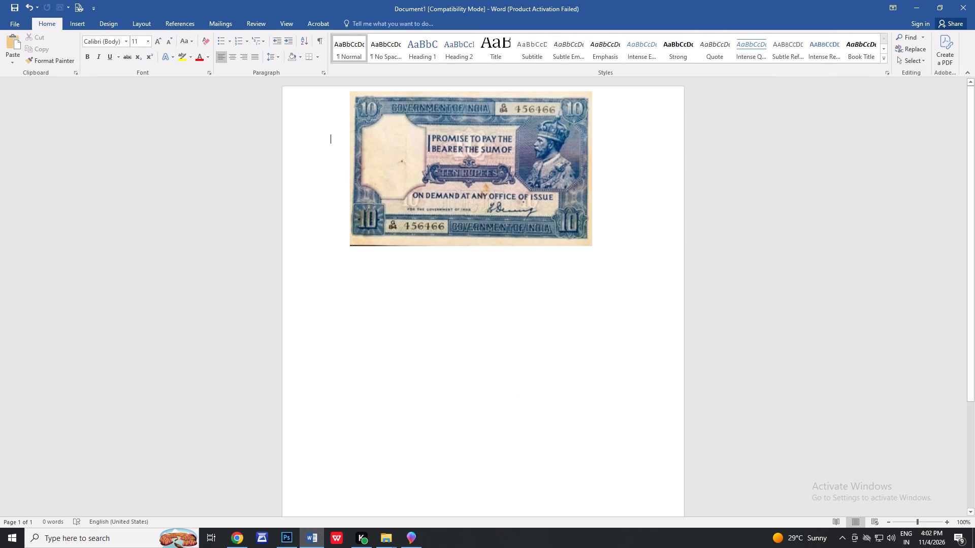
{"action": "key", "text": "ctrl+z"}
Paste a third copy of the front-side banknote picture and align it directly below the second one.
{"action": "right_click", "coordinate": [503, 304]}
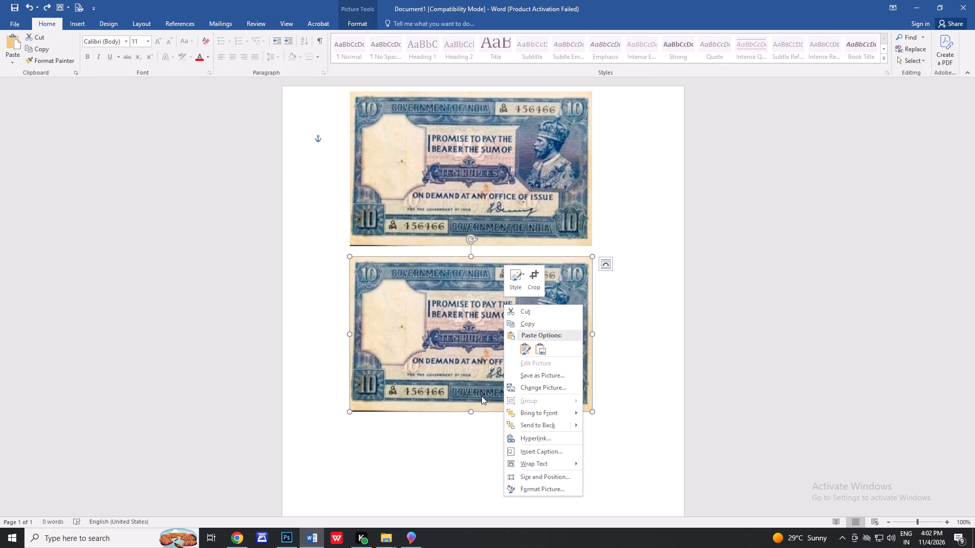
{"action": "left_click", "coordinate": [527, 352]}
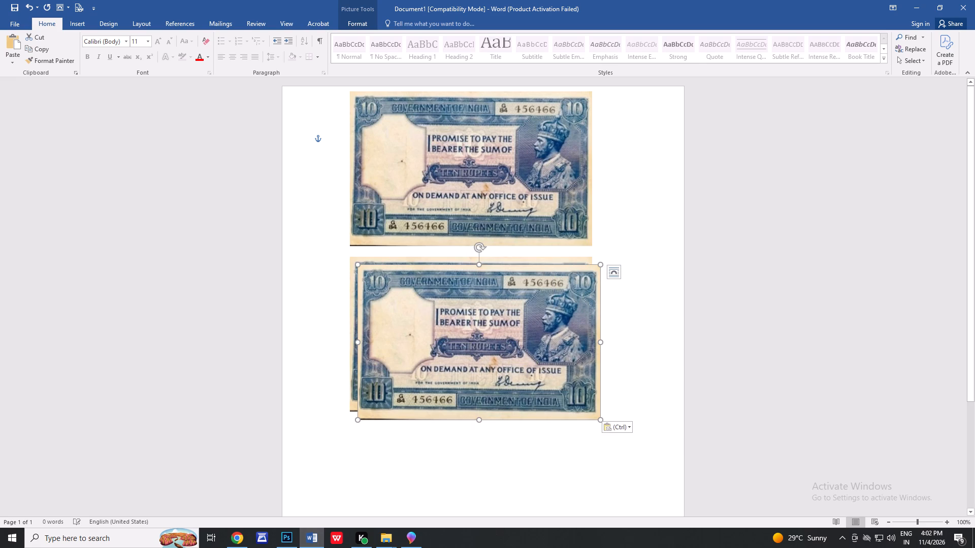
{"action": "left_click_drag", "start_coordinate": [489, 337], "coordinate": [478, 433]}
{"action": "scroll", "coordinate": [487, 398], "scroll_direction": "down", "scroll_amount": 7}
{"action": "left_click_drag", "start_coordinate": [524, 289], "coordinate": [525, 333]}
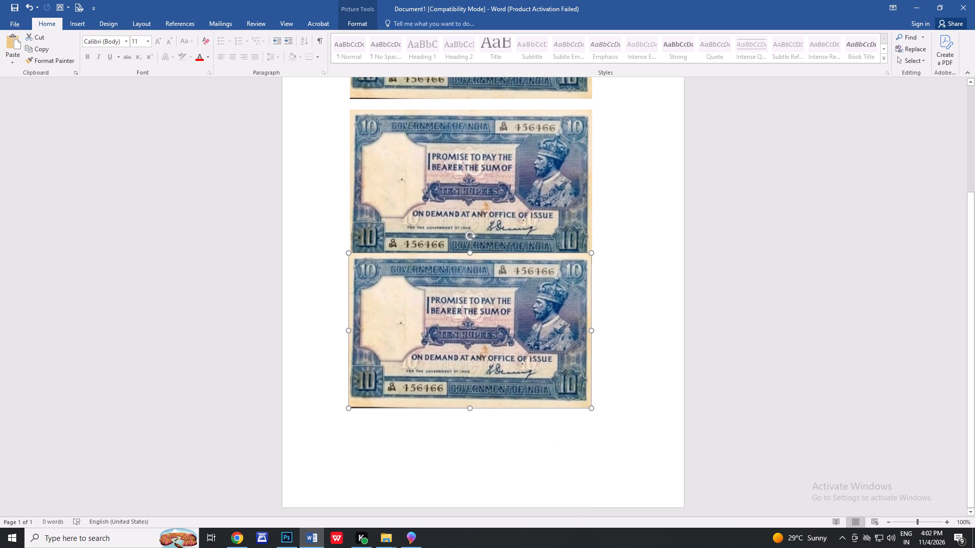
{"action": "left_click_drag", "start_coordinate": [525, 333], "coordinate": [526, 341]}
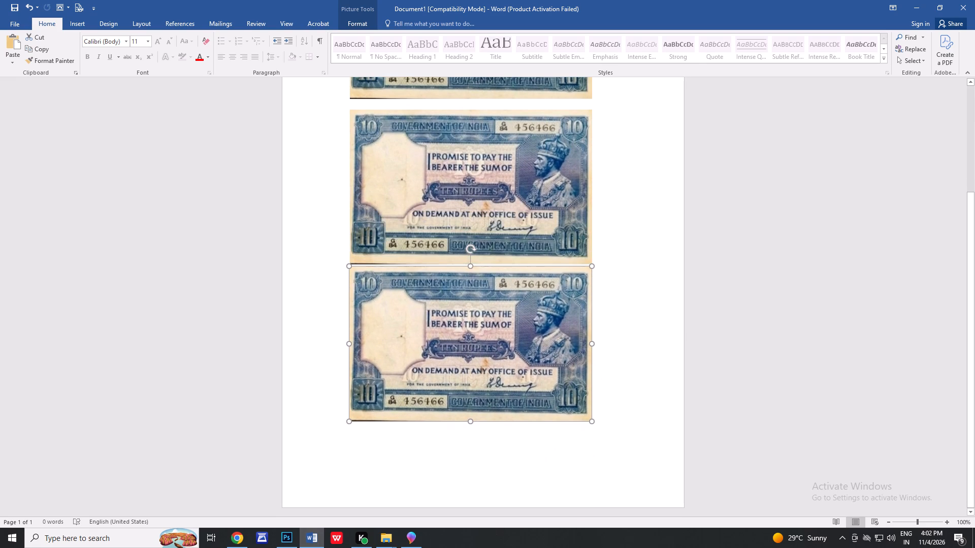
{"action": "left_click_drag", "start_coordinate": [526, 341], "coordinate": [526, 339]}
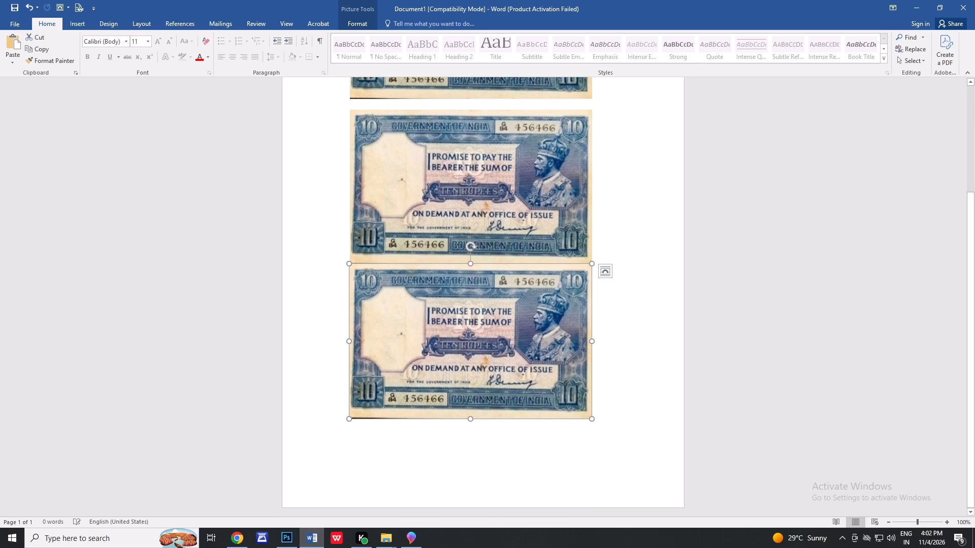
Nudge the third banknote picture down until a narrow gap separates it from the second one.
{"action": "key", "text": "Down"}
{"action": "key", "text": "Down"}
{"action": "key", "text": "Down"}
{"action": "key", "text": "Down"}
{"action": "key", "text": "Down"}
{"action": "key", "text": "Down"}
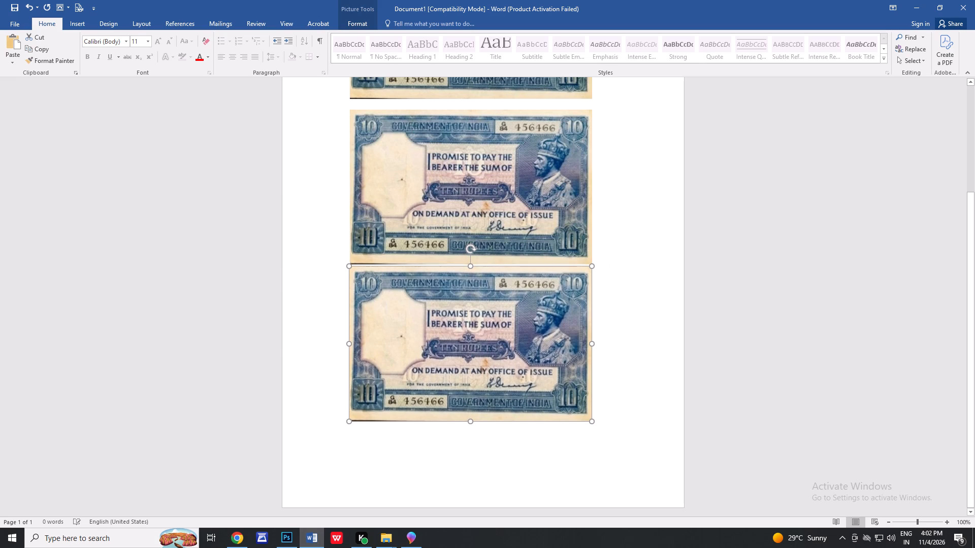
{"action": "key", "text": "Down"}
{"action": "key", "text": "Down"}
{"action": "key", "text": "Down"}
{"action": "key", "text": "Down"}
{"action": "key", "text": "Down"}
{"action": "key", "text": "Down"}
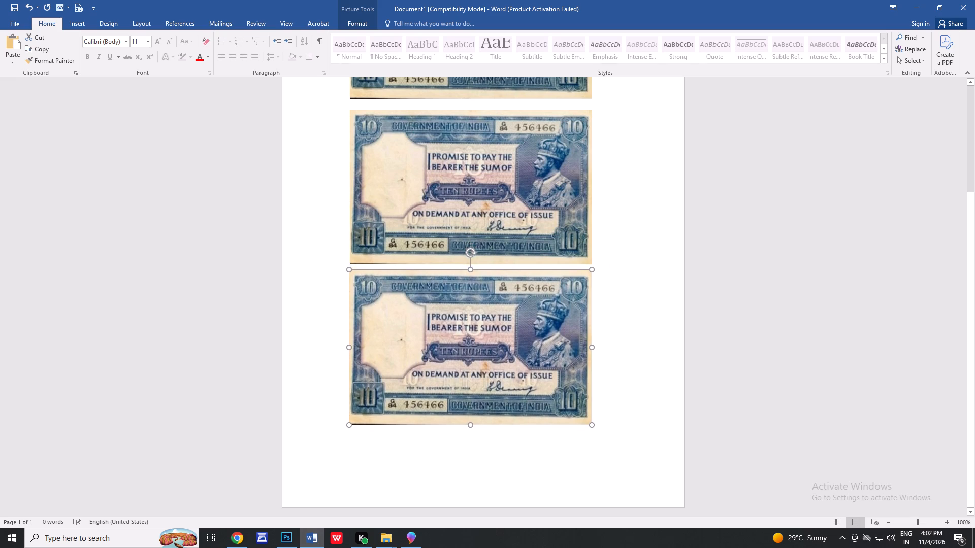
{"action": "key", "text": "Down"}
{"action": "key", "text": "Down"}
{"action": "key", "text": "Down"}
{"action": "key", "text": "Down"}
{"action": "key", "text": "Down"}
{"action": "key", "text": "Down"}
{"action": "key", "text": "Down"}
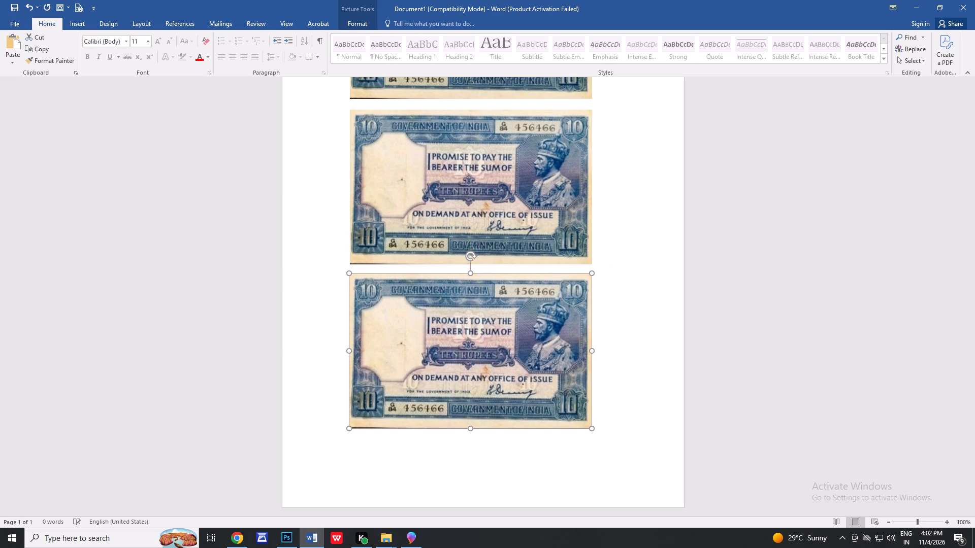
{"action": "key", "text": "Down"}
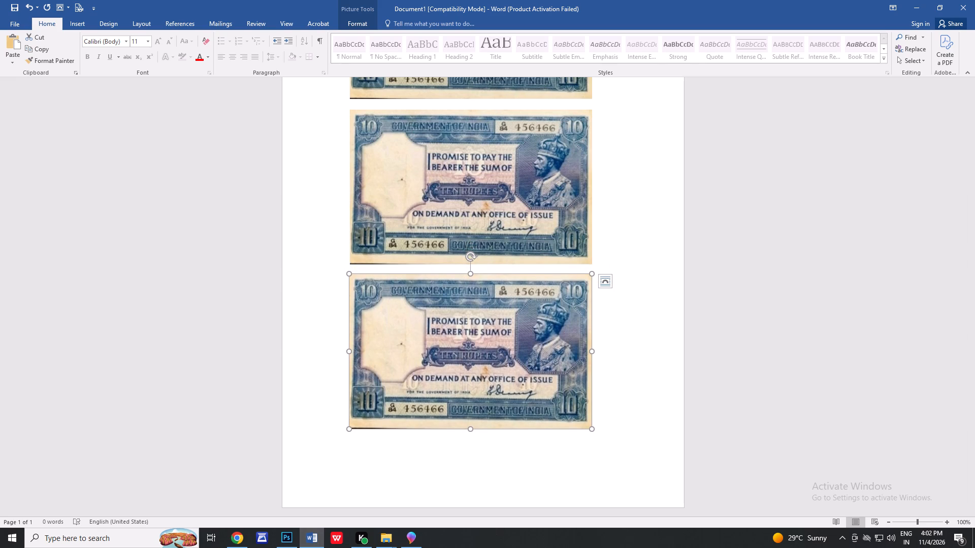
Open the print preview of the page with the three banknote pictures.
{"action": "key", "text": "ctrl+p"}
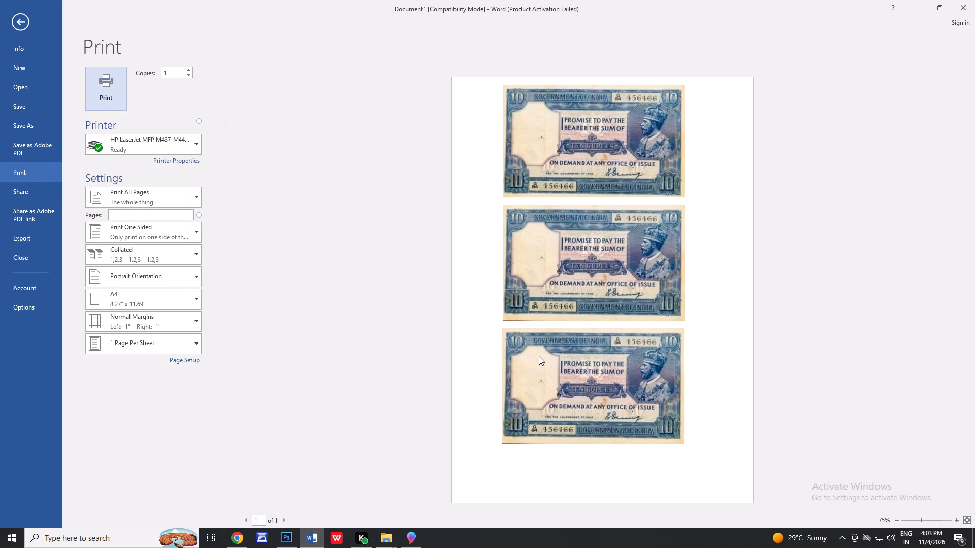
Switch to Photoshop, to the cropped front-side banknote image.
{"action": "left_click", "coordinate": [292, 540]}
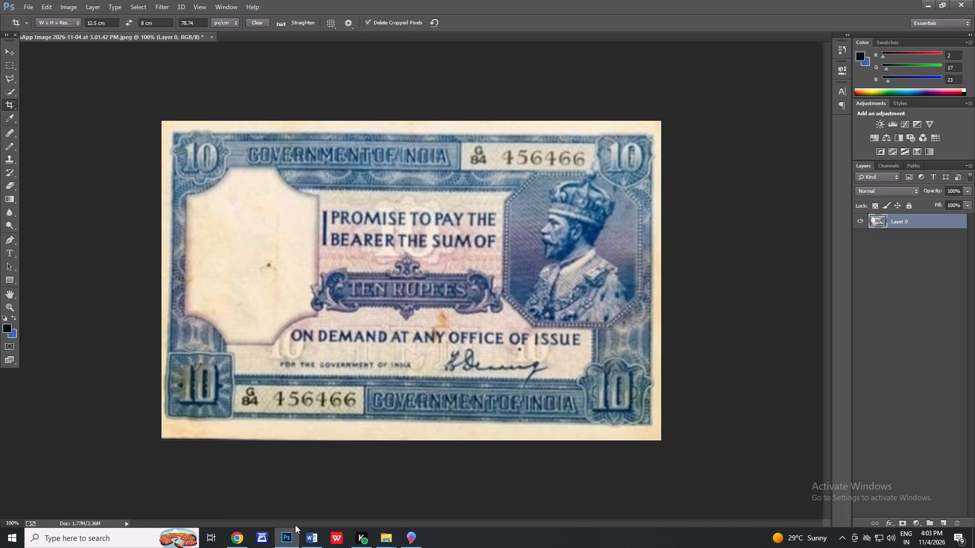
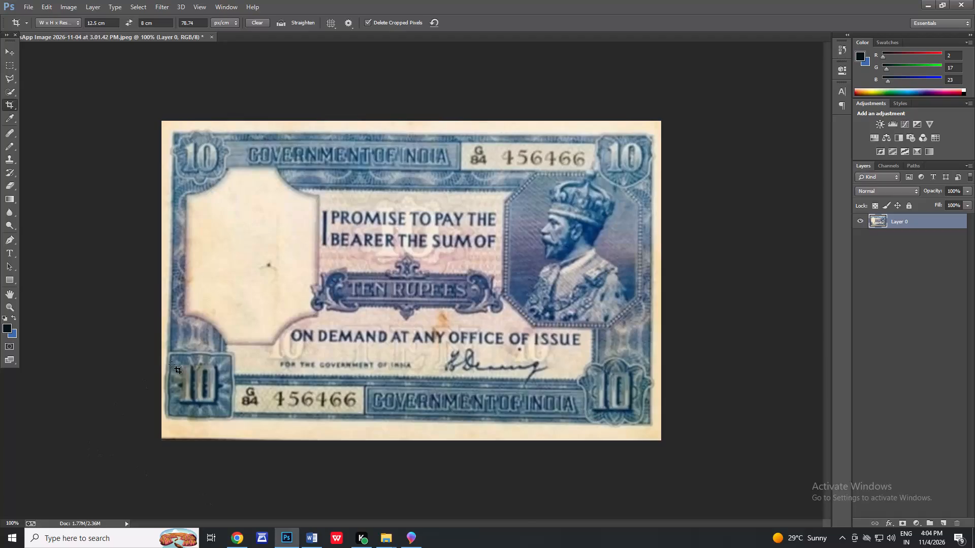
Straighten the banknote image by rotating the 12.5 × 8 cm crop frame slightly, and apply the crop.
{"action": "left_click", "coordinate": [524, 386]}
{"action": "left_click", "coordinate": [667, 452]}
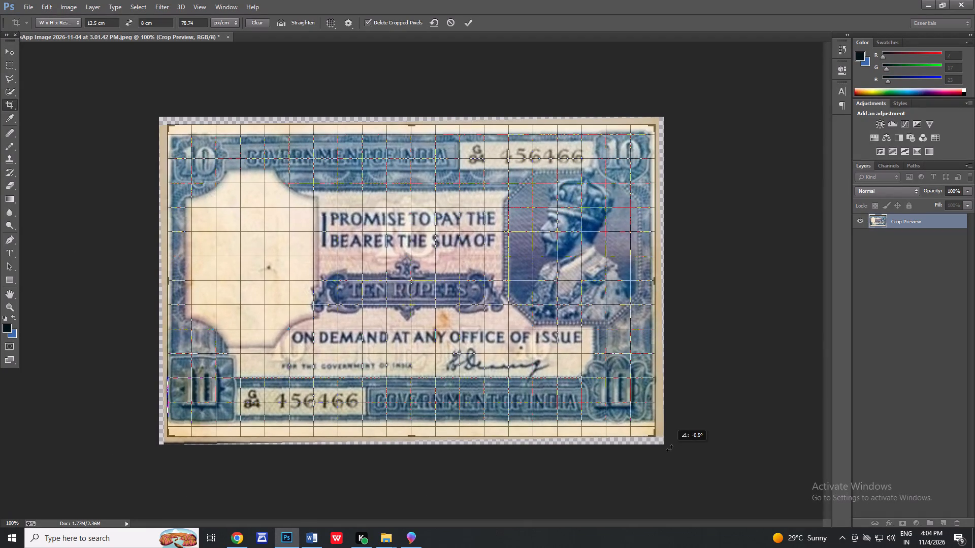
{"action": "left_click", "coordinate": [474, 21]}
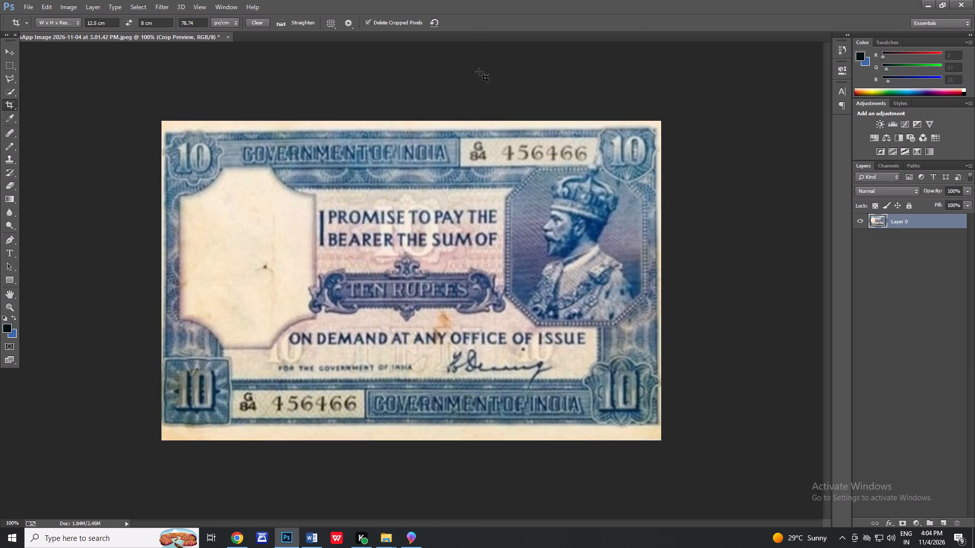
Rotate the crop frame slightly again around the banknote's front-side image.
{"action": "left_click", "coordinate": [569, 266]}
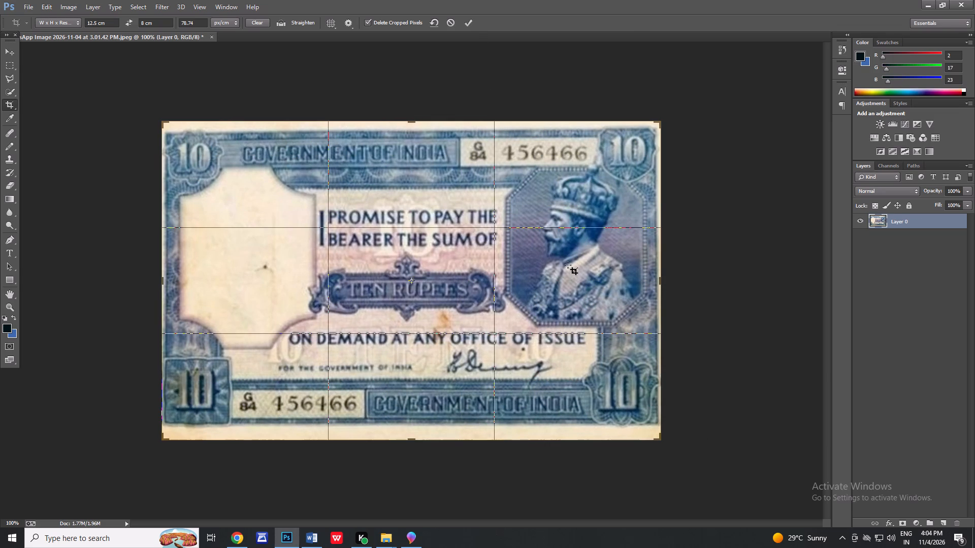
{"action": "left_click_drag", "start_coordinate": [663, 451], "coordinate": [660, 457]}
{"action": "left_click", "coordinate": [660, 457]}
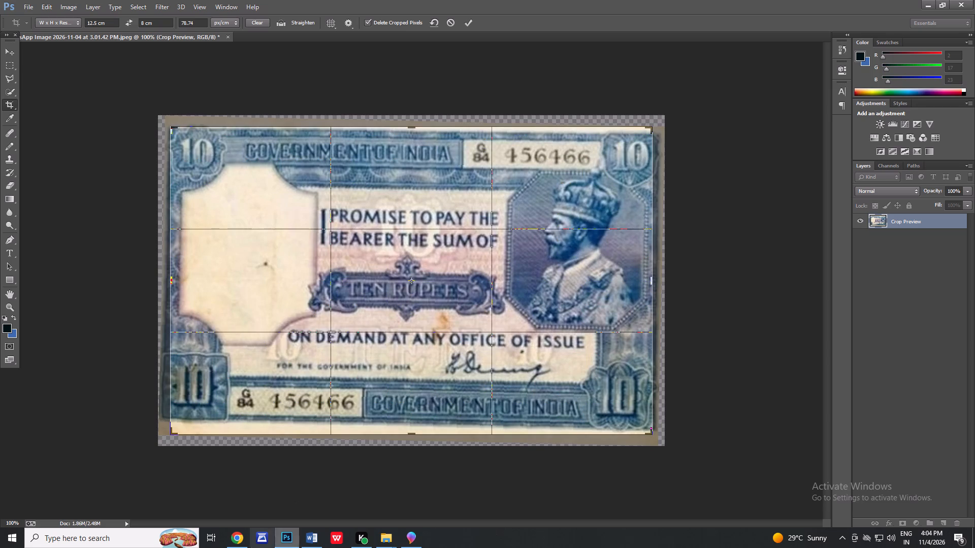
Switch to Word, choose the EPSON L3250 Series as the document's printer, accept its properties, and return to the page.
{"action": "left_click", "coordinate": [306, 534]}
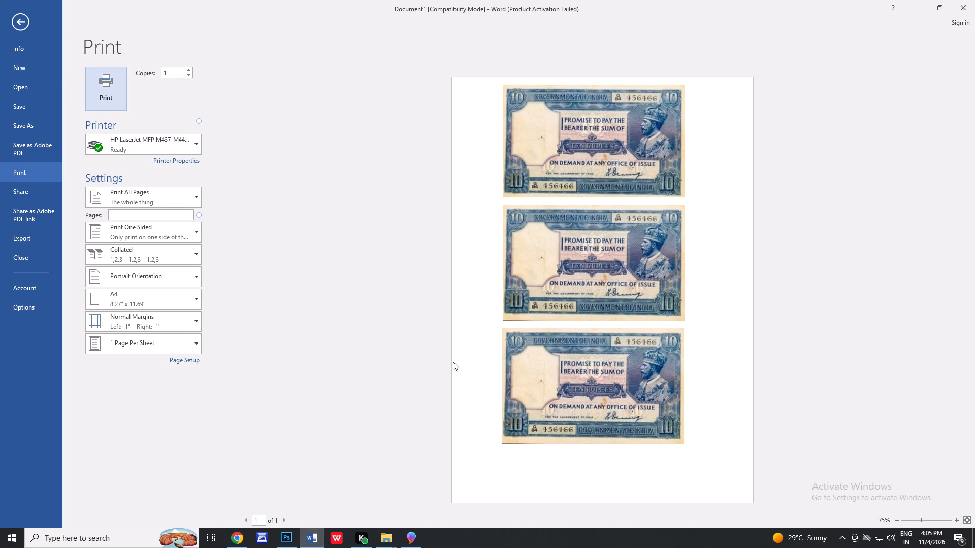
{"action": "left_click", "coordinate": [127, 151]}
{"action": "left_click", "coordinate": [126, 163]}
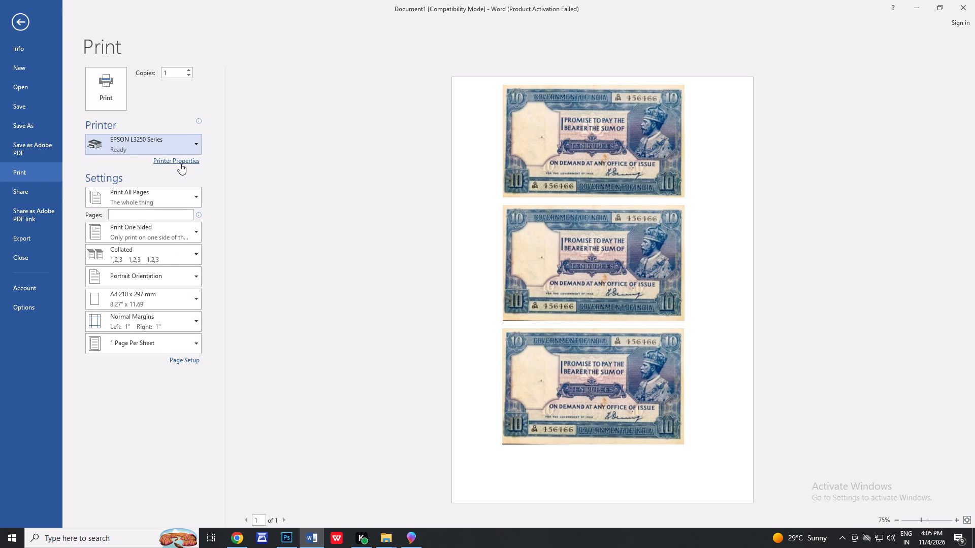
{"action": "left_click", "coordinate": [180, 163]}
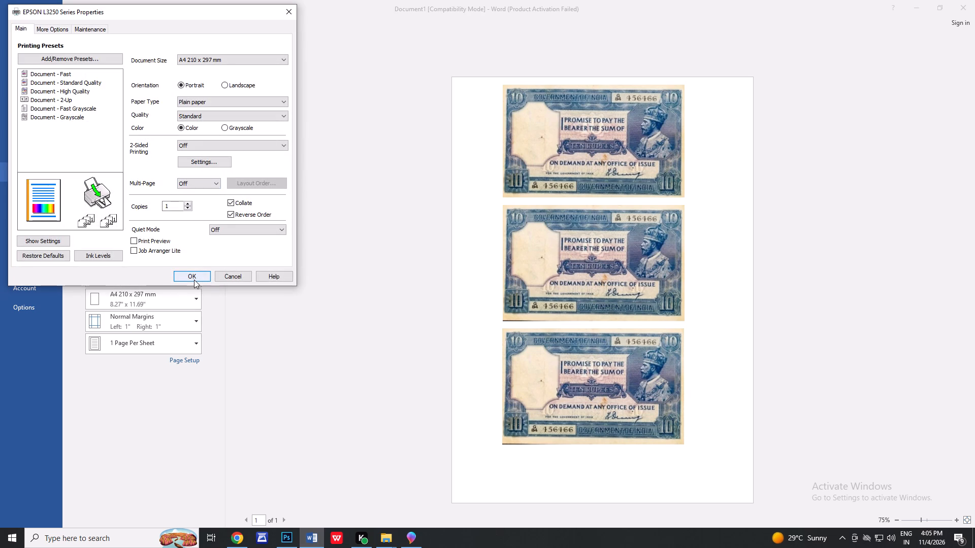
{"action": "left_click", "coordinate": [194, 279]}
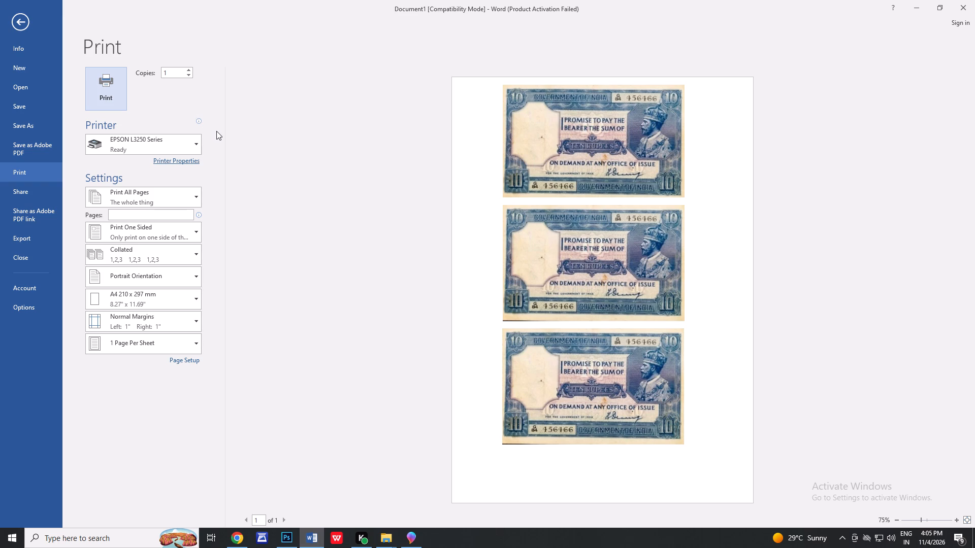
{"action": "left_click", "coordinate": [21, 24]}
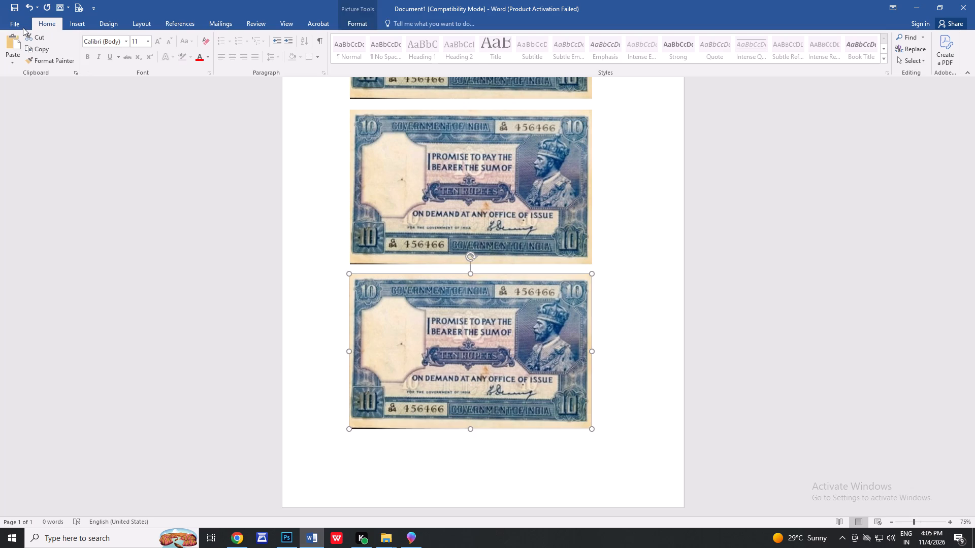
Check the size and position settings of the first banknote picture on the page.
{"action": "scroll", "coordinate": [535, 256], "scroll_direction": "down", "scroll_amount": 3}
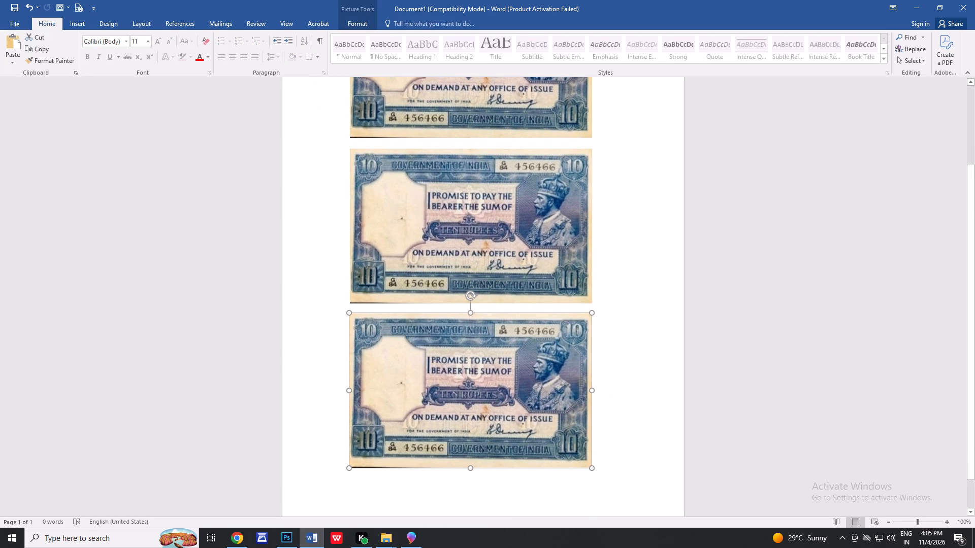
{"action": "scroll", "coordinate": [524, 227], "scroll_direction": "up", "scroll_amount": 5}
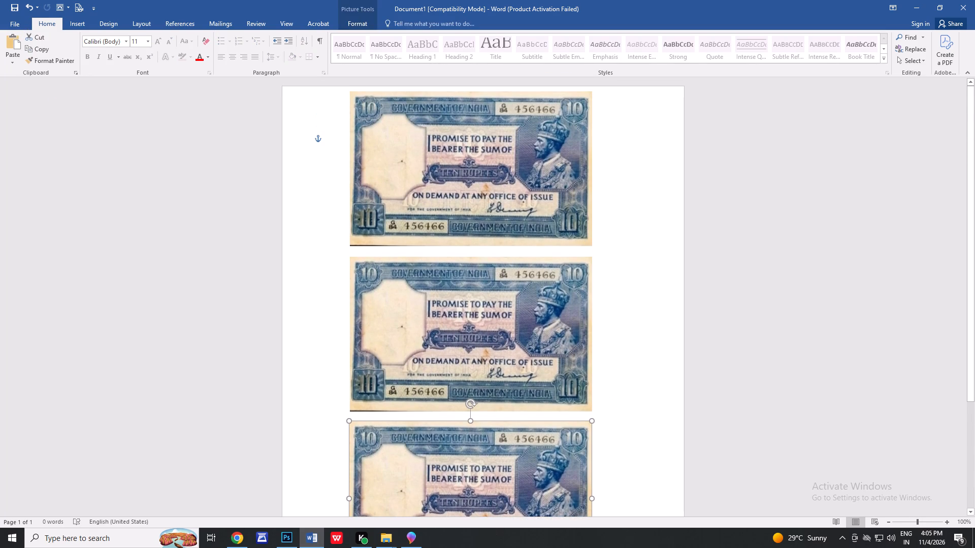
{"action": "right_click", "coordinate": [504, 200]}
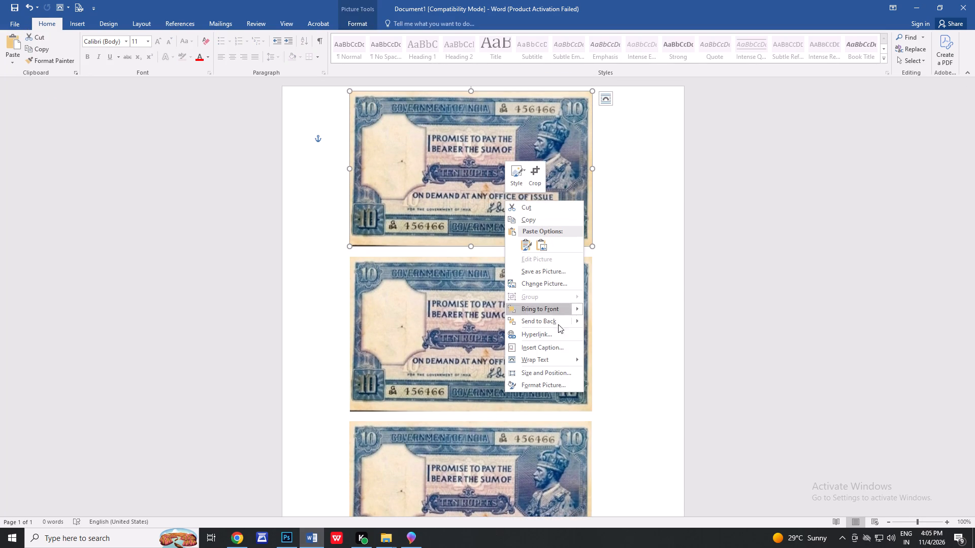
{"action": "left_click", "coordinate": [534, 369]}
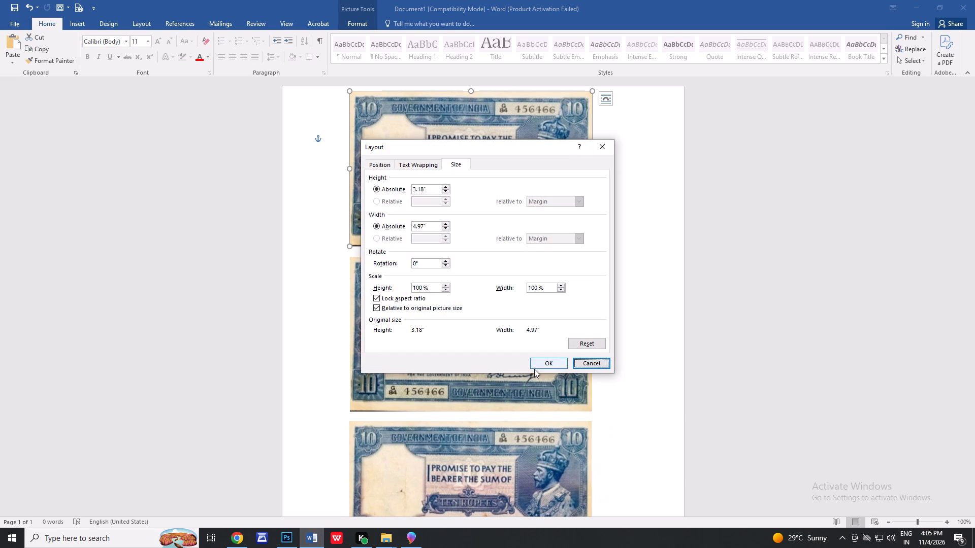
{"action": "left_click", "coordinate": [373, 166]}
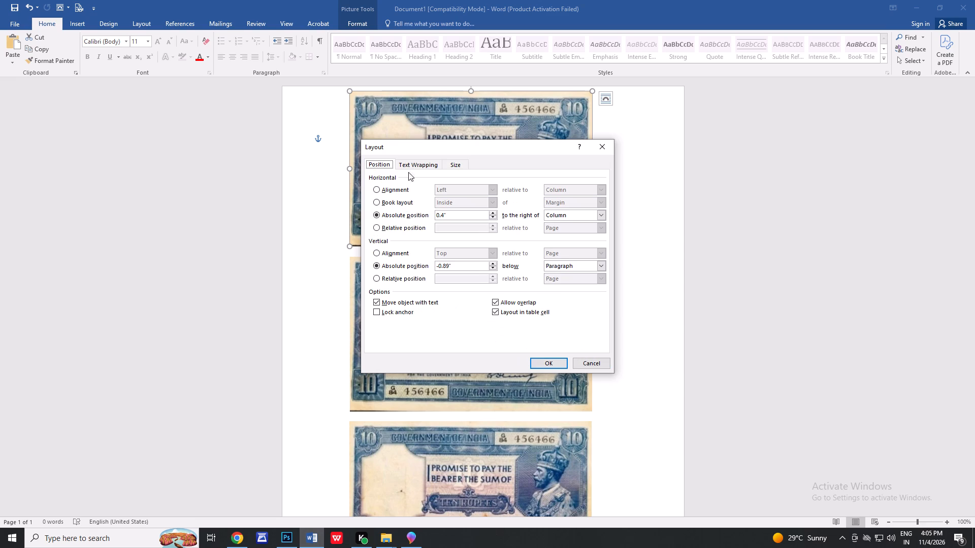
{"action": "left_click", "coordinate": [457, 165]}
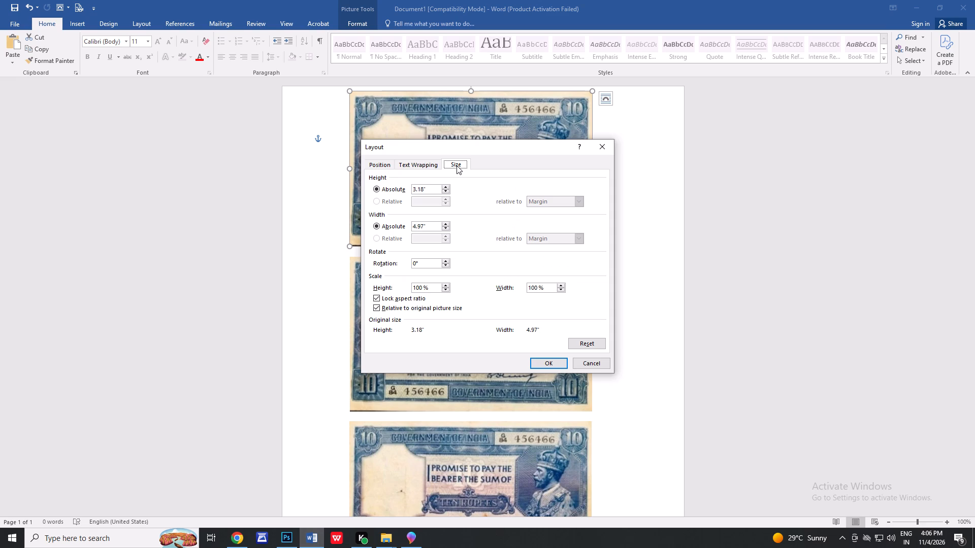
{"action": "left_click", "coordinate": [592, 365]}
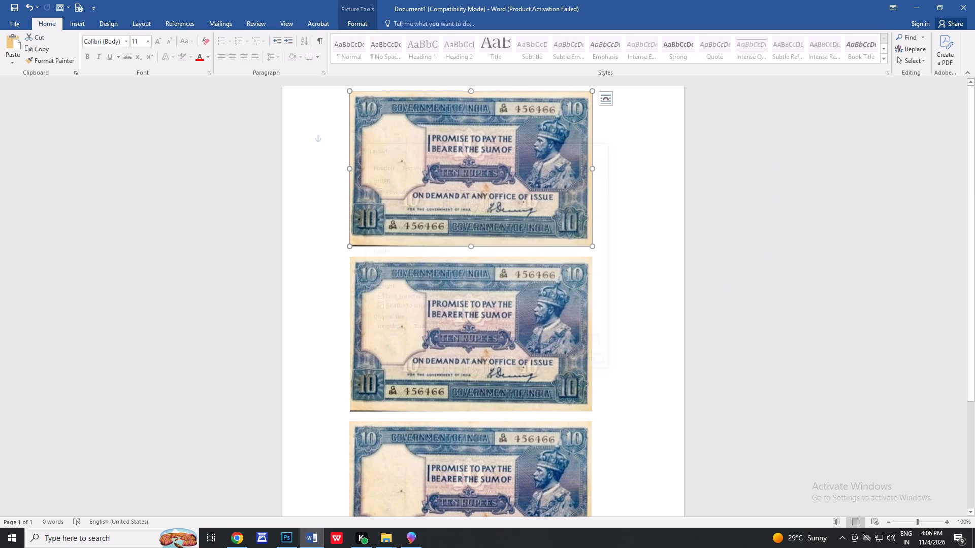
Cut the second and third banknote pictures from the page, keeping only the first one.
{"action": "right_click", "coordinate": [506, 293]}
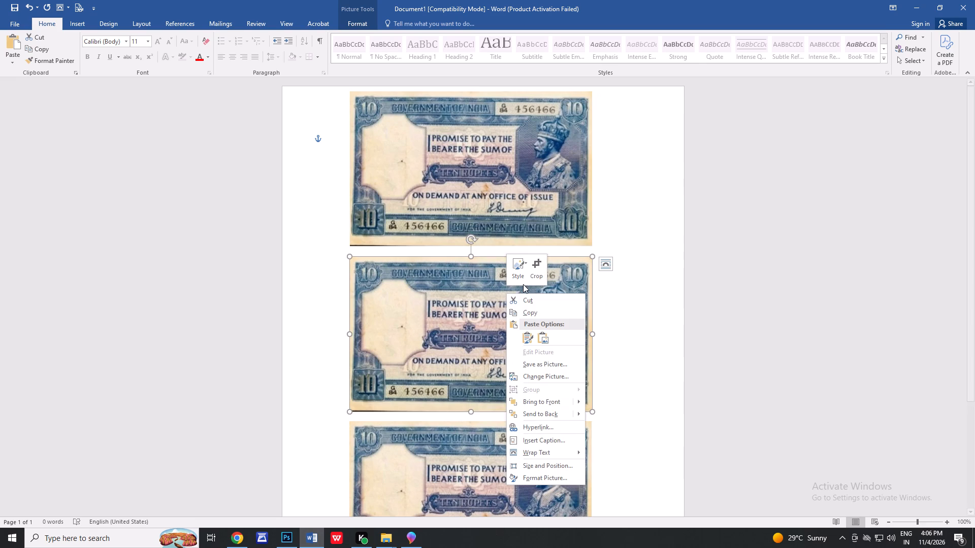
{"action": "left_click", "coordinate": [539, 301]}
{"action": "right_click", "coordinate": [470, 458]}
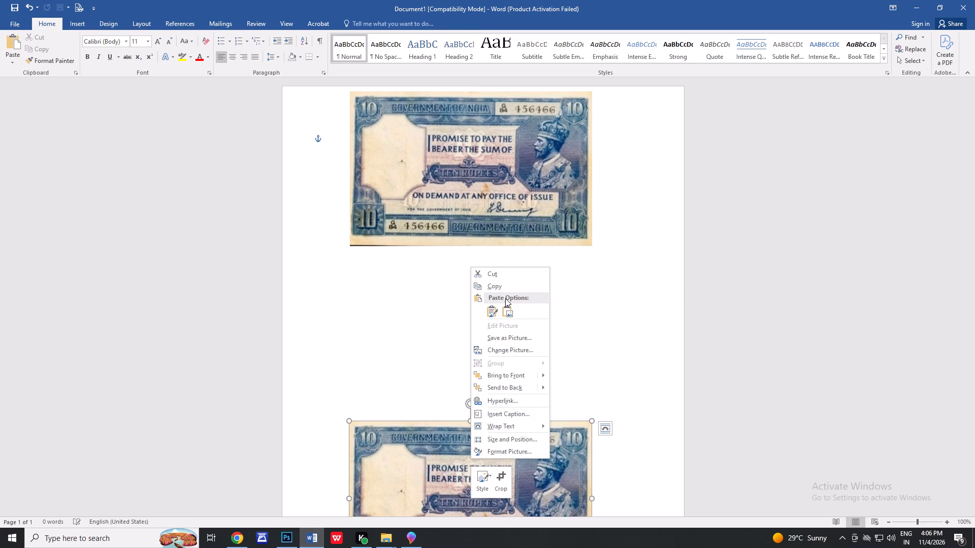
{"action": "left_click", "coordinate": [503, 273]}
Resize the remaining banknote picture so that it is slightly shorter and slightly wider.
{"action": "left_click", "coordinate": [473, 189]}
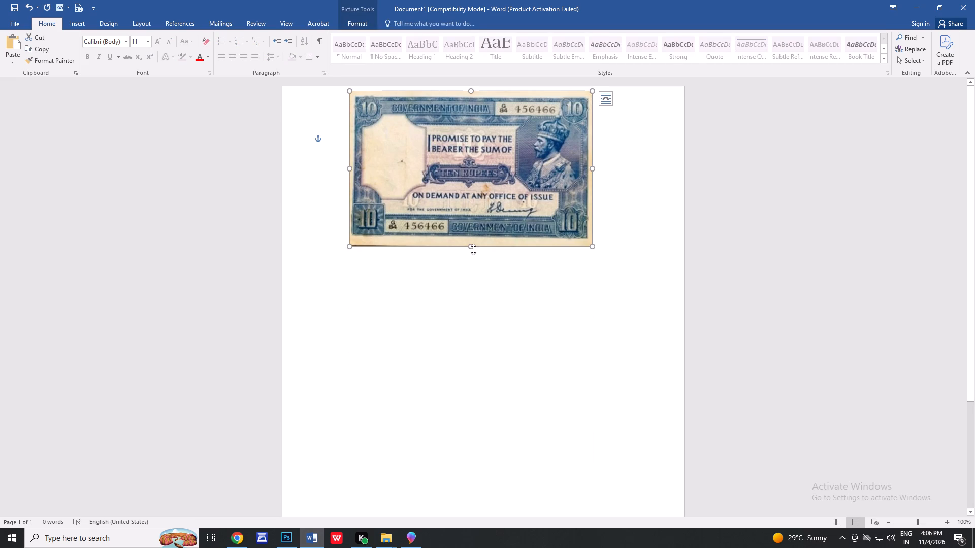
{"action": "left_click_drag", "start_coordinate": [471, 248], "coordinate": [472, 241]}
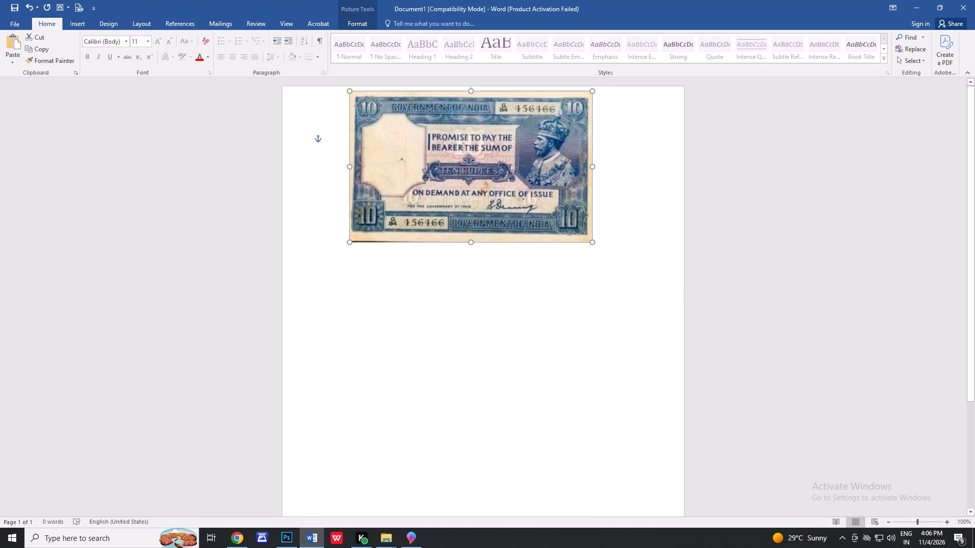
{"action": "left_click_drag", "start_coordinate": [472, 241], "coordinate": [472, 238]}
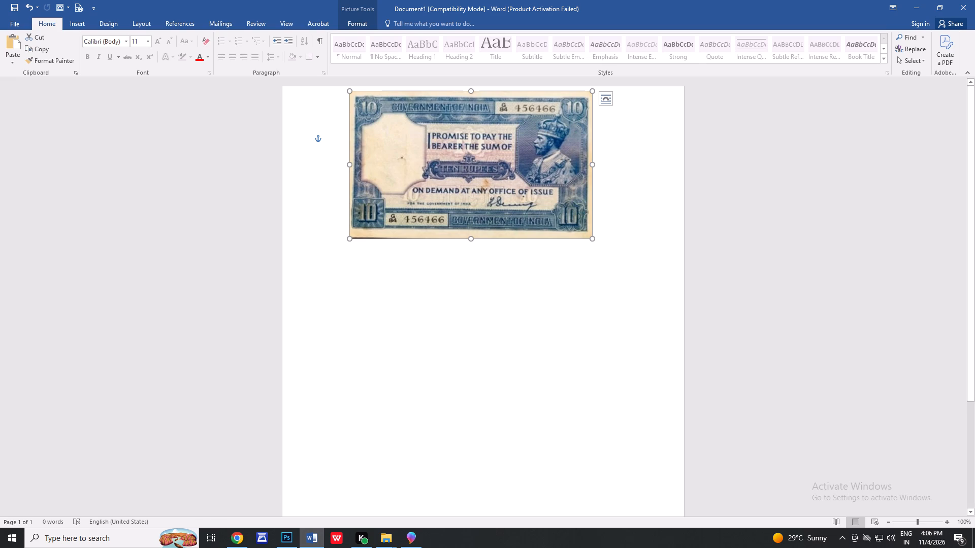
{"action": "left_click", "coordinate": [593, 164]}
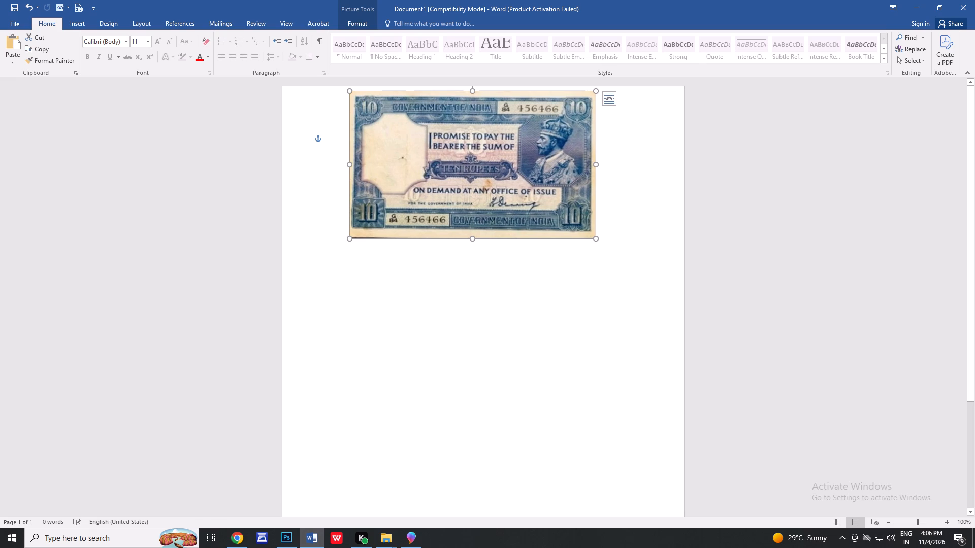
Duplicate the resized banknote picture and place the copy directly below it with the side edges aligned.
{"action": "right_click", "coordinate": [525, 160]}
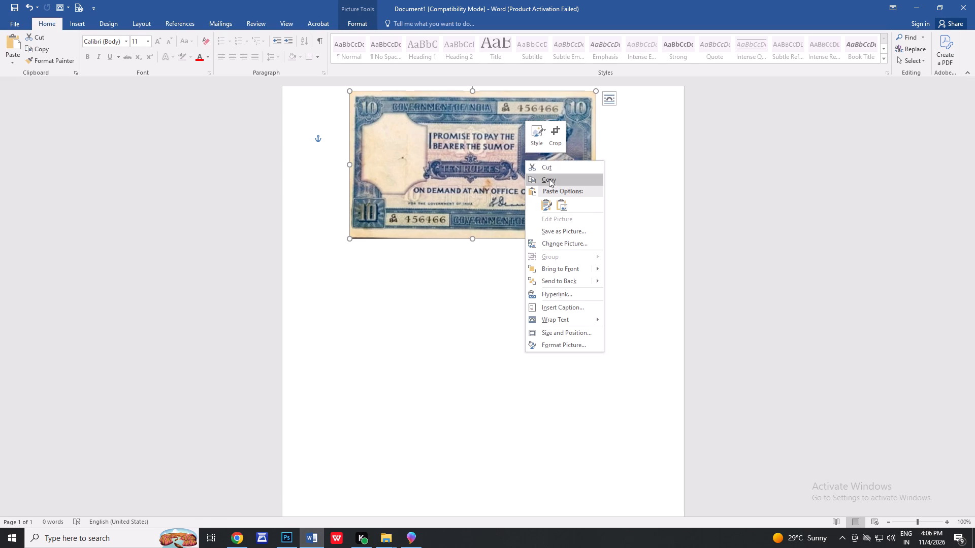
{"action": "left_click", "coordinate": [549, 181]}
{"action": "right_click", "coordinate": [475, 265]}
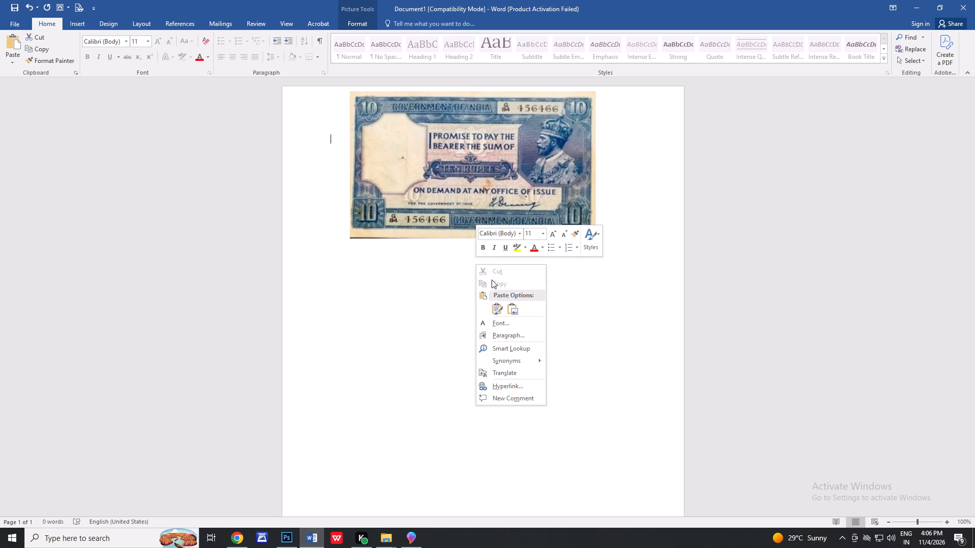
{"action": "left_click", "coordinate": [496, 308]}
{"action": "left_click_drag", "start_coordinate": [470, 210], "coordinate": [489, 319]}
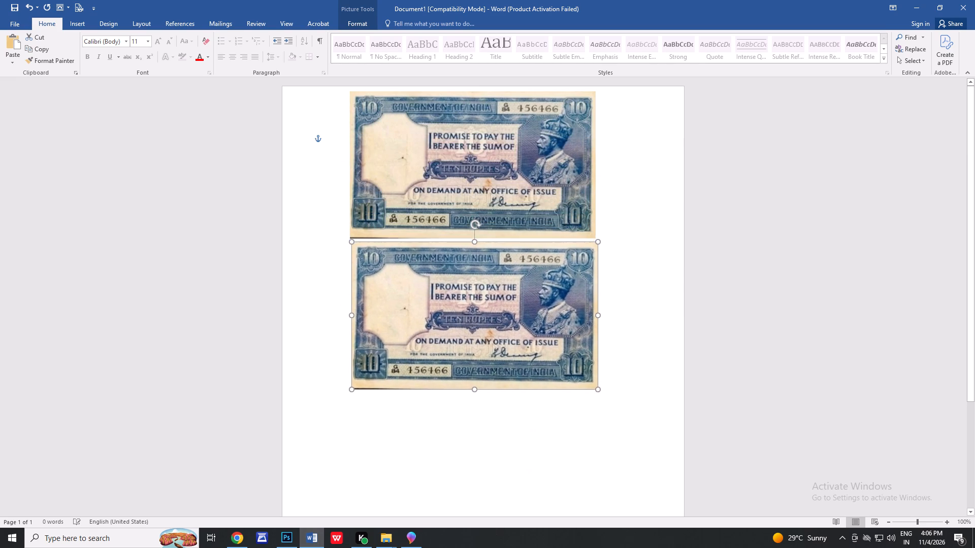
{"action": "left_click_drag", "start_coordinate": [489, 319], "coordinate": [491, 313]}
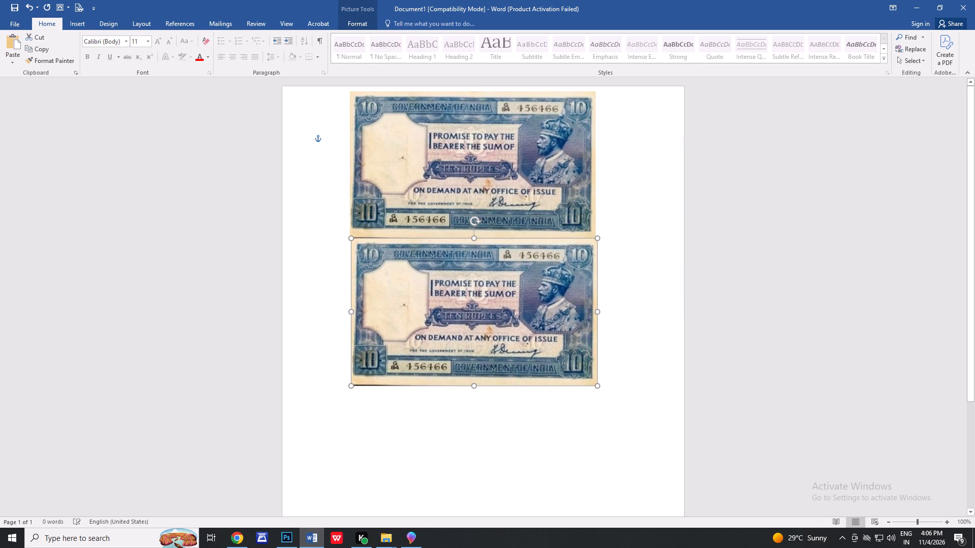
{"action": "left_click_drag", "start_coordinate": [491, 313], "coordinate": [488, 313]}
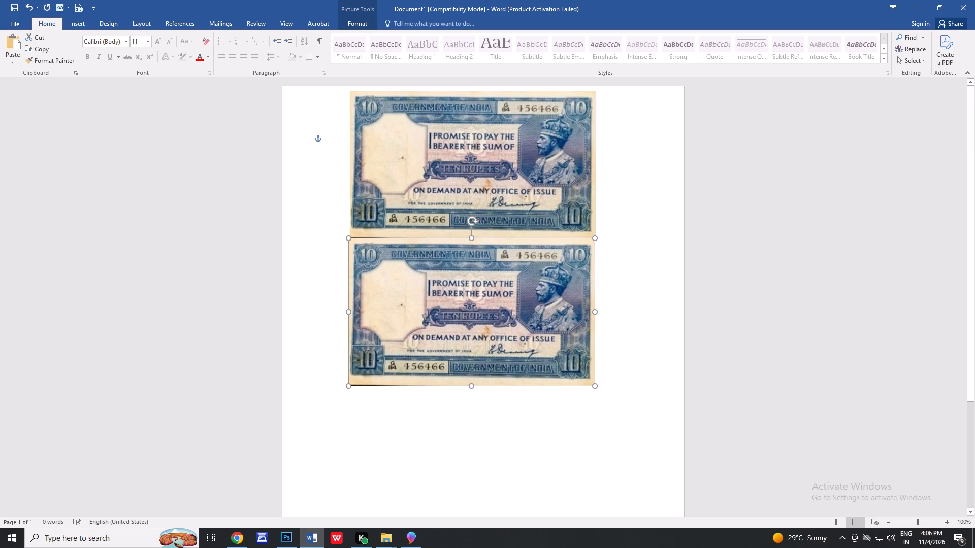
{"action": "left_click_drag", "start_coordinate": [488, 313], "coordinate": [489, 313]}
Nudge the second banknote picture down until a narrow gap separates it from the first one.
{"action": "key", "text": "Down"}
{"action": "key", "text": "Down"}
{"action": "key", "text": "Down"}
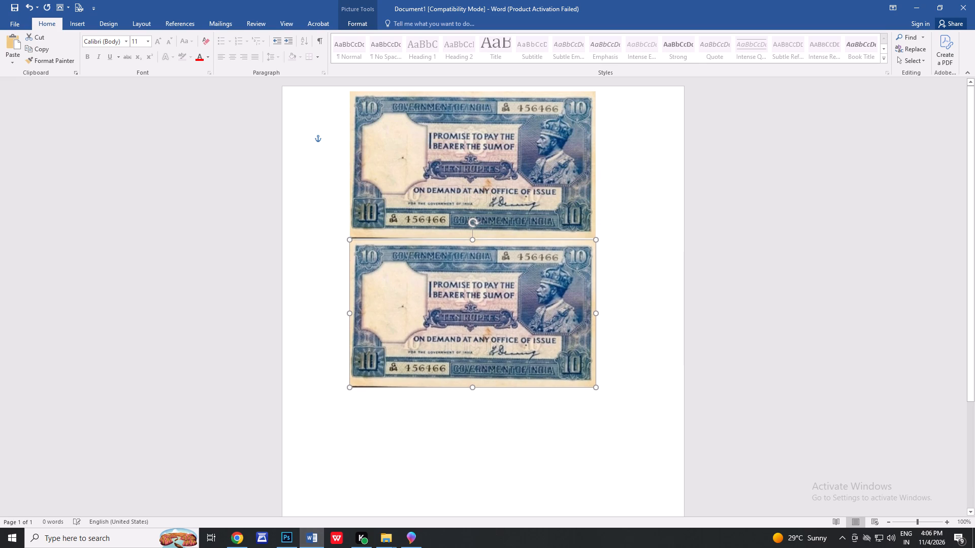
{"action": "key", "text": "Down"}
{"action": "key", "text": "Down"}
{"action": "key", "text": "Down"}
{"action": "key", "text": "Down"}
{"action": "key", "text": "Down"}
{"action": "key", "text": "Down"}
{"action": "key", "text": "Down"}
{"action": "key", "text": "Down"}
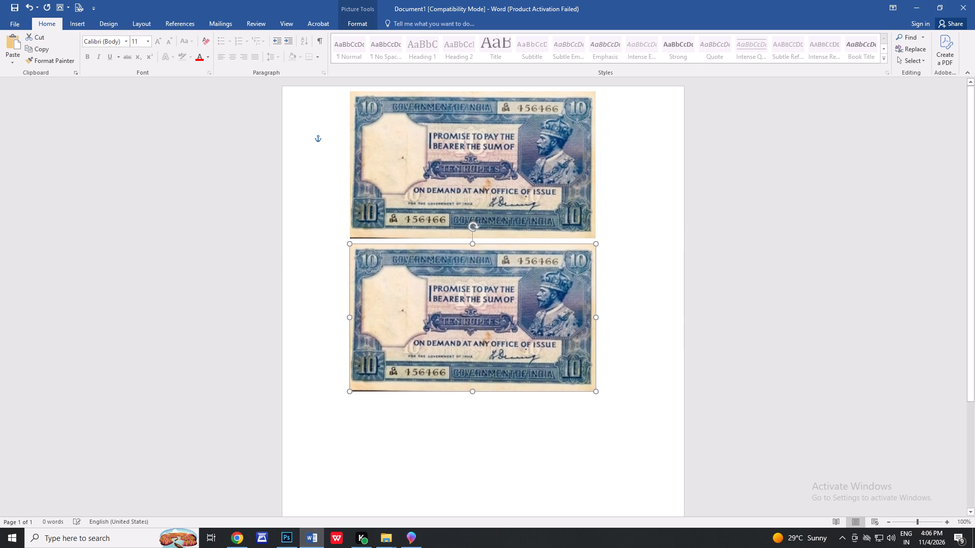
{"action": "key", "text": "Down"}
{"action": "key", "text": "Down"}
{"action": "key", "text": "Down"}
{"action": "key", "text": "Down"}
{"action": "key", "text": "Down"}
{"action": "key", "text": "Down"}
{"action": "key", "text": "Down"}
{"action": "key", "text": "Down"}
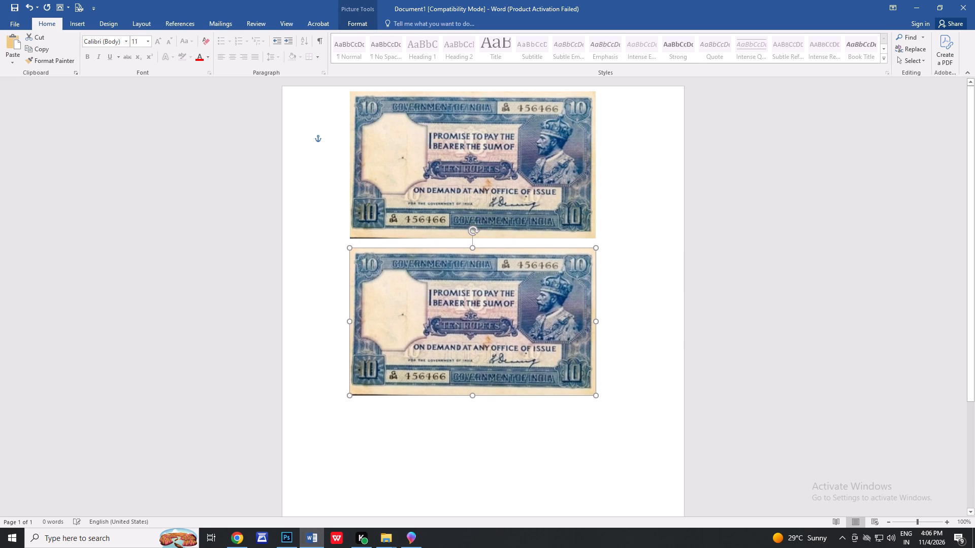
{"action": "key", "text": "Down"}
Paste a third copy of the resized banknote picture and place it directly below the second one.
{"action": "scroll", "coordinate": [460, 289], "scroll_direction": "down", "scroll_amount": 5}
{"action": "right_click", "coordinate": [403, 387]}
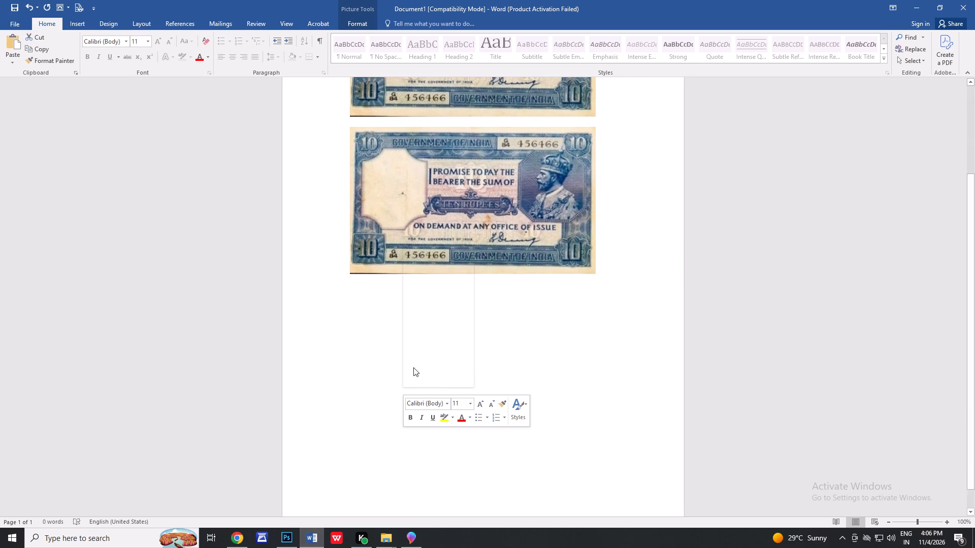
{"action": "left_click", "coordinate": [424, 293]}
{"action": "left_click_drag", "start_coordinate": [426, 187], "coordinate": [445, 330]}
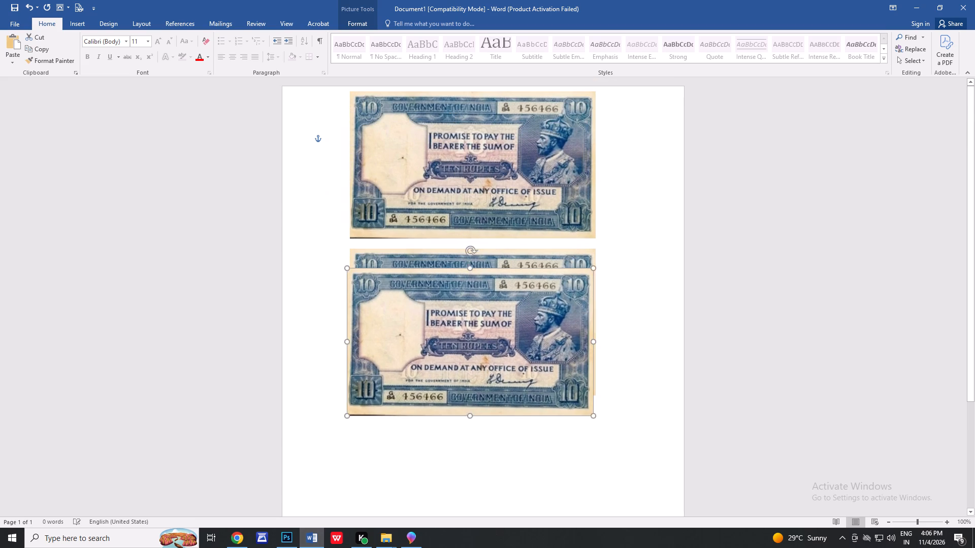
{"action": "left_click_drag", "start_coordinate": [445, 330], "coordinate": [445, 450]}
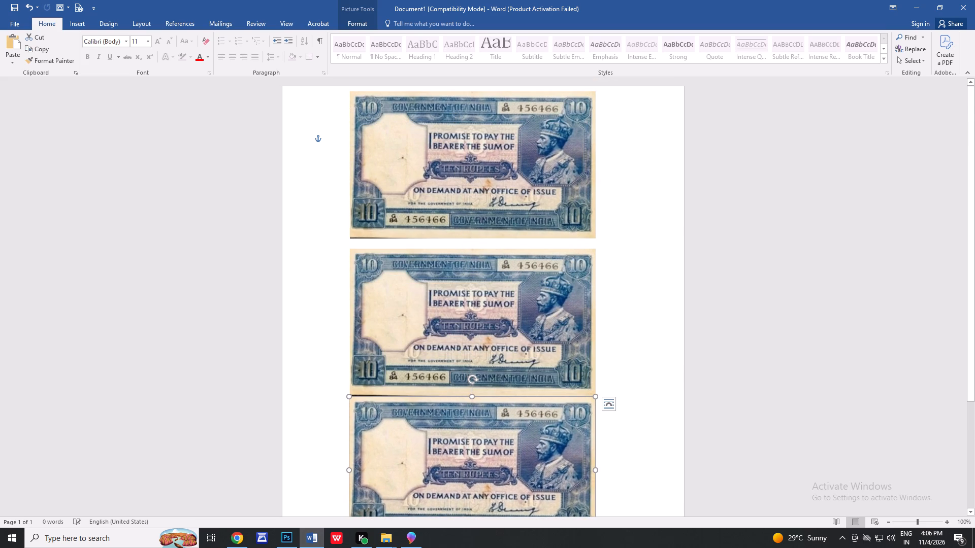
Nudge the third banknote picture vertically until a narrow gap separates it from the second one.
{"action": "key", "text": "Up"}
{"action": "key", "text": "Up"}
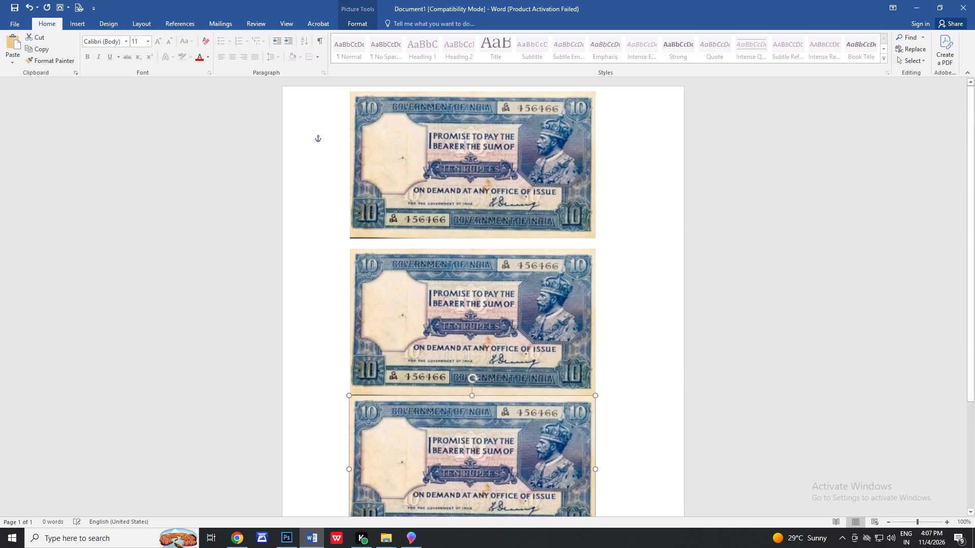
{"action": "key", "text": "Up"}
{"action": "key", "text": "Down"}
{"action": "key", "text": "Down"}
{"action": "key", "text": "Down"}
{"action": "key", "text": "Down"}
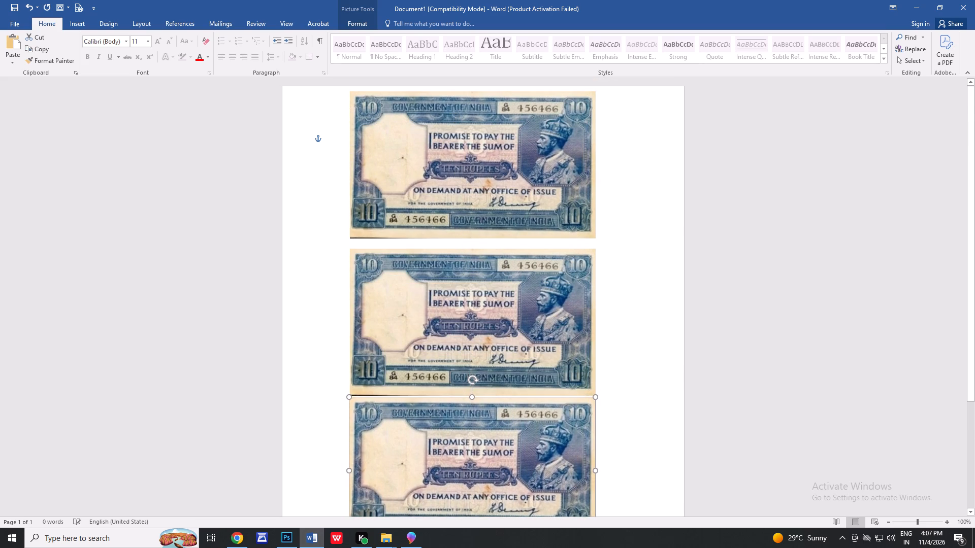
{"action": "key", "text": "Down"}
{"action": "key", "text": "Down"}
{"action": "key", "text": "Down"}
{"action": "key", "text": "Down"}
{"action": "key", "text": "Down"}
{"action": "key", "text": "Down"}
{"action": "key", "text": "Down"}
{"action": "key", "text": "Down"}
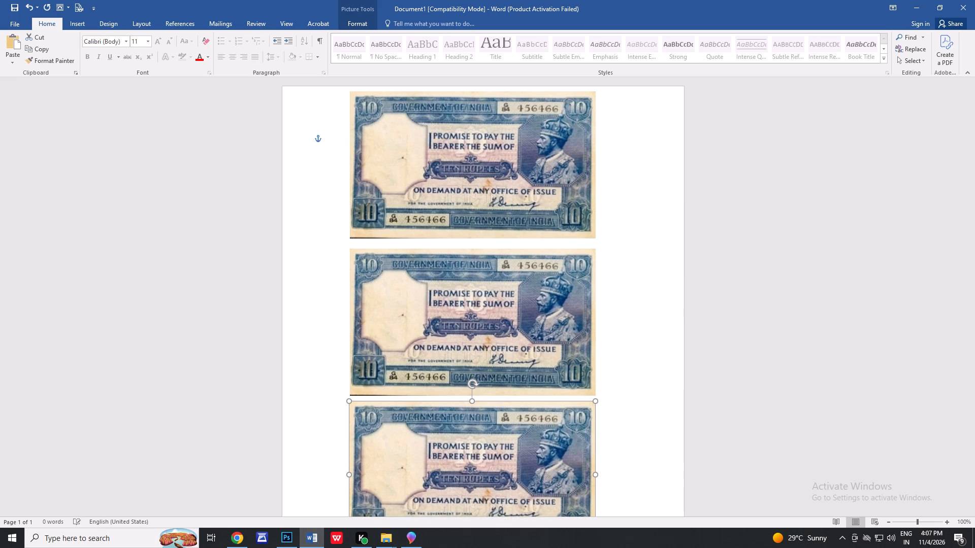
{"action": "key", "text": "Down"}
{"action": "key", "text": "Down"}
{"action": "key", "text": "Down"}
{"action": "key", "text": "Down"}
{"action": "key", "text": "Down"}
{"action": "key", "text": "Down"}
{"action": "key", "text": "Down"}
{"action": "key", "text": "Down"}
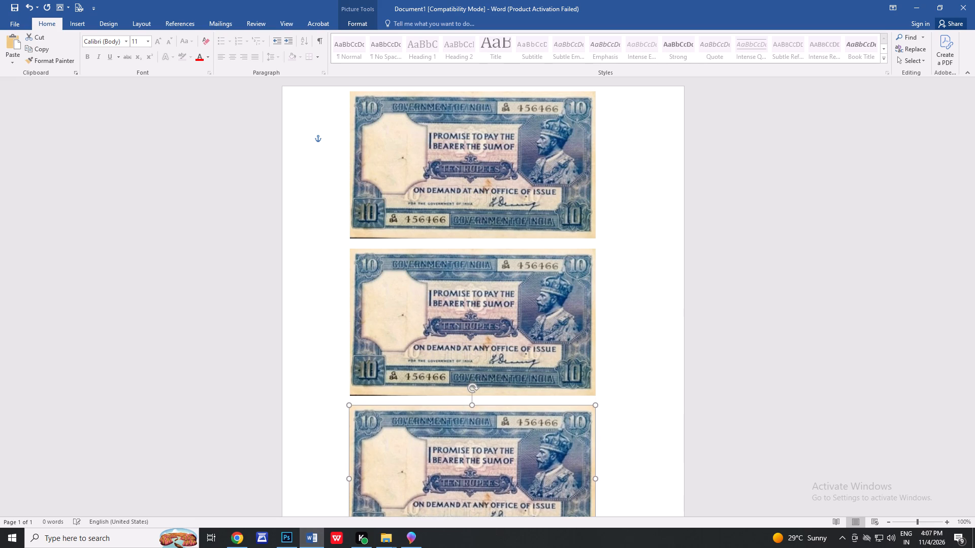
Print one copy of the page of three banknote pictures on the EPSON L3250 Series.
{"action": "key", "text": "ctrl+p"}
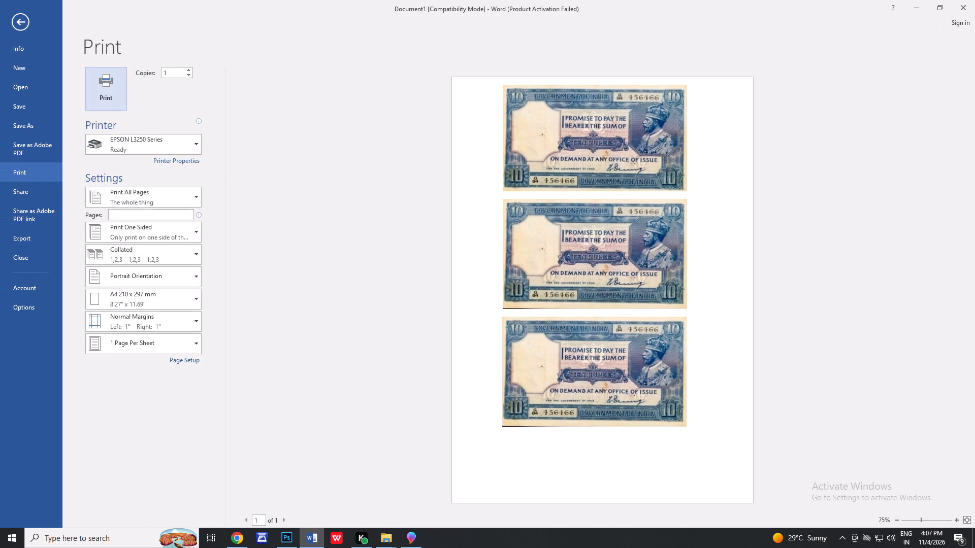
{"action": "left_click", "coordinate": [100, 100]}
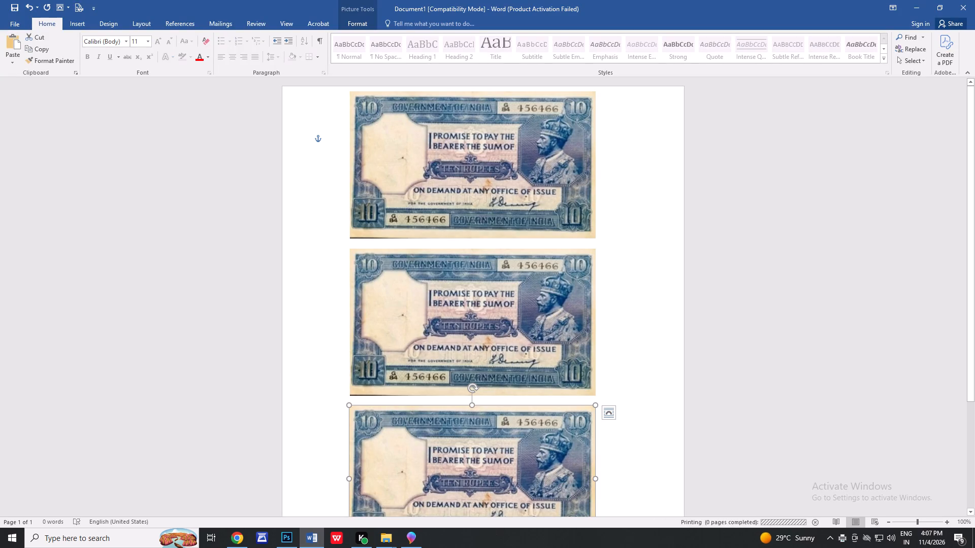